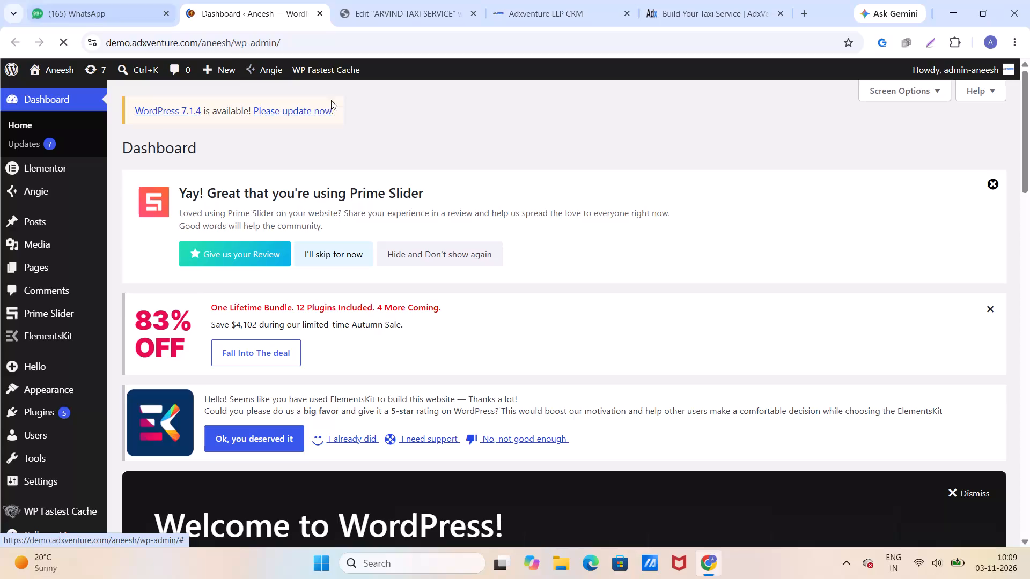
# Open the published Anas travels page for viewing from the site's list of pages.
pyautogui.click(45, 268)
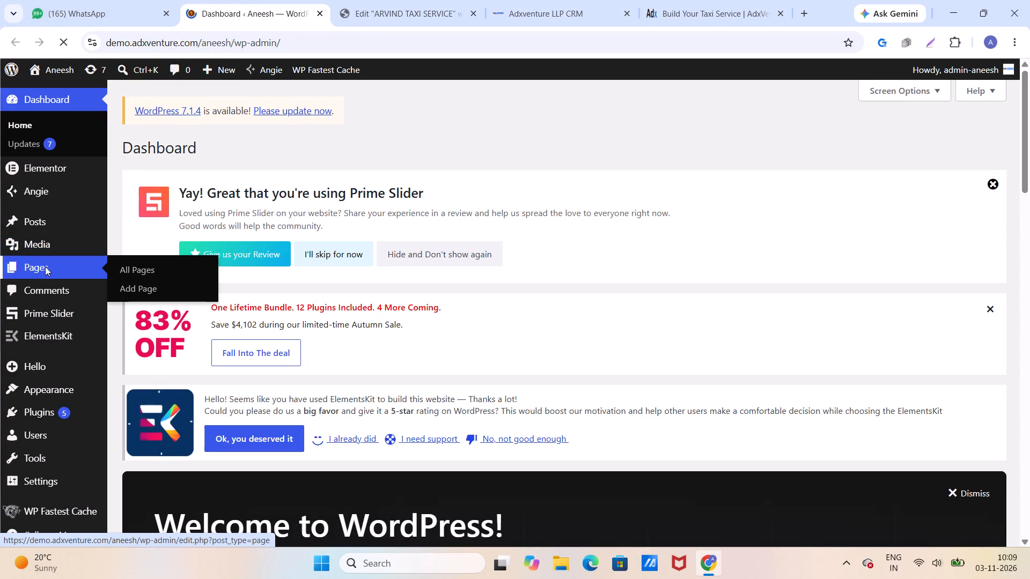
pyautogui.scroll(-2, 231, 323)
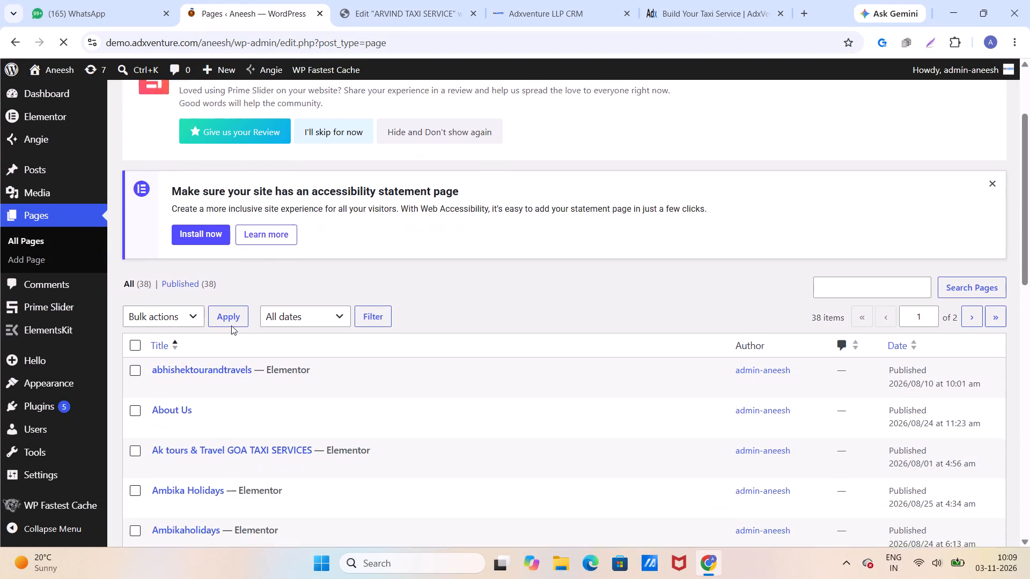
pyautogui.scroll(-3, 231, 326)
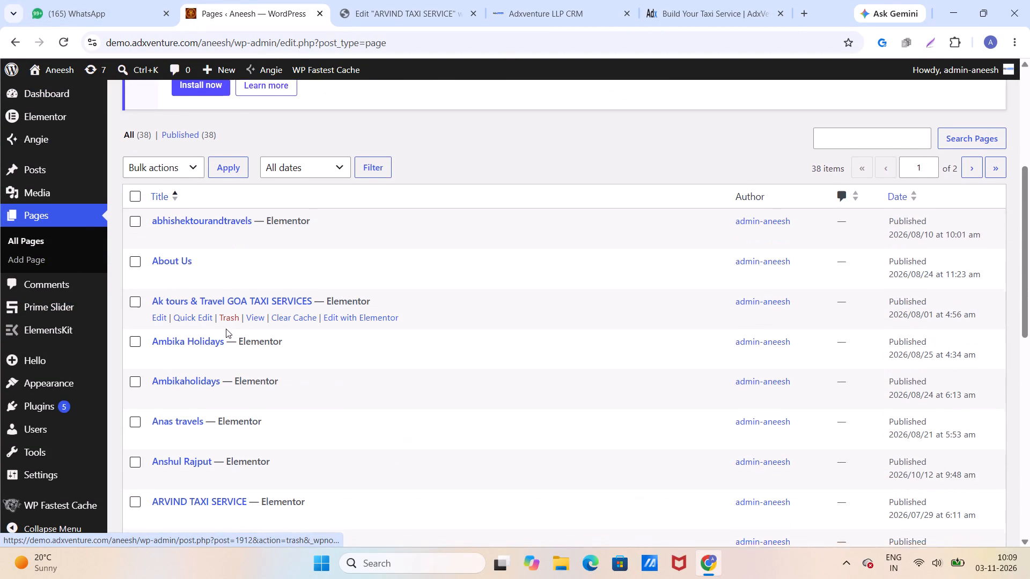
pyautogui.scroll(-1, 226, 329)
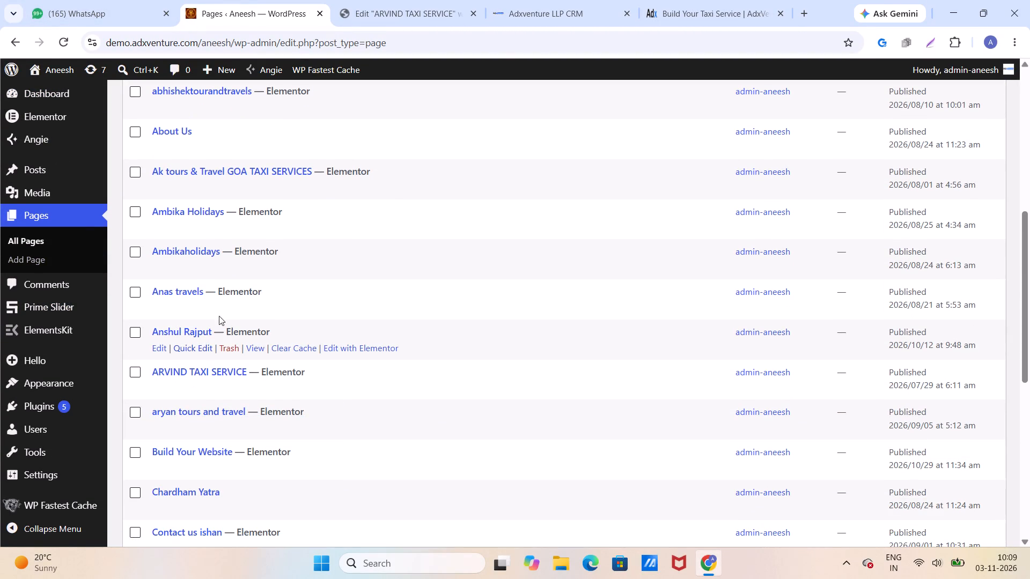
pyautogui.click(252, 306)
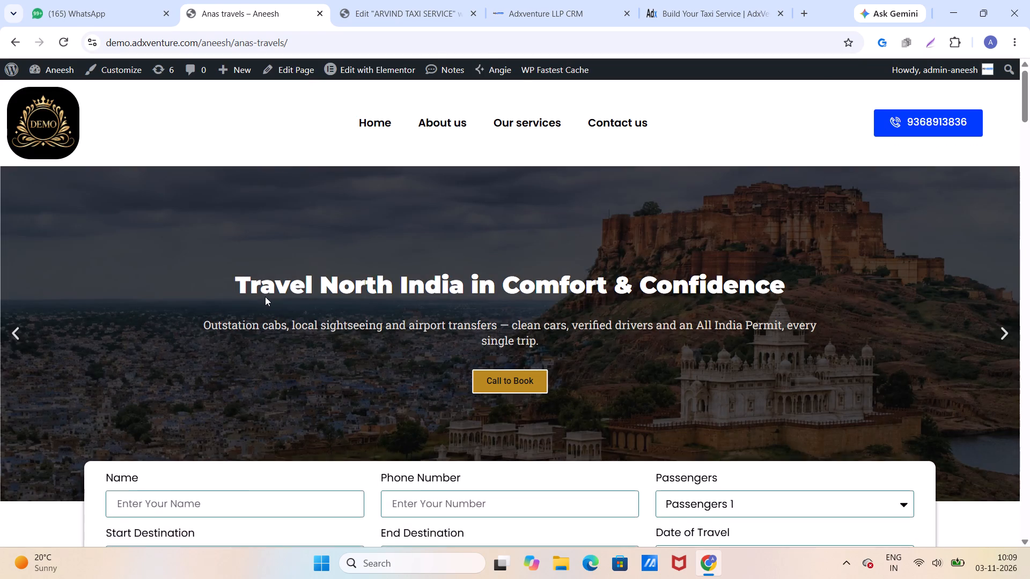
# Look over the Anas travels page's hero banner, booking form and Destinations We Cover cards.
pyautogui.scroll(-13, 265, 296)
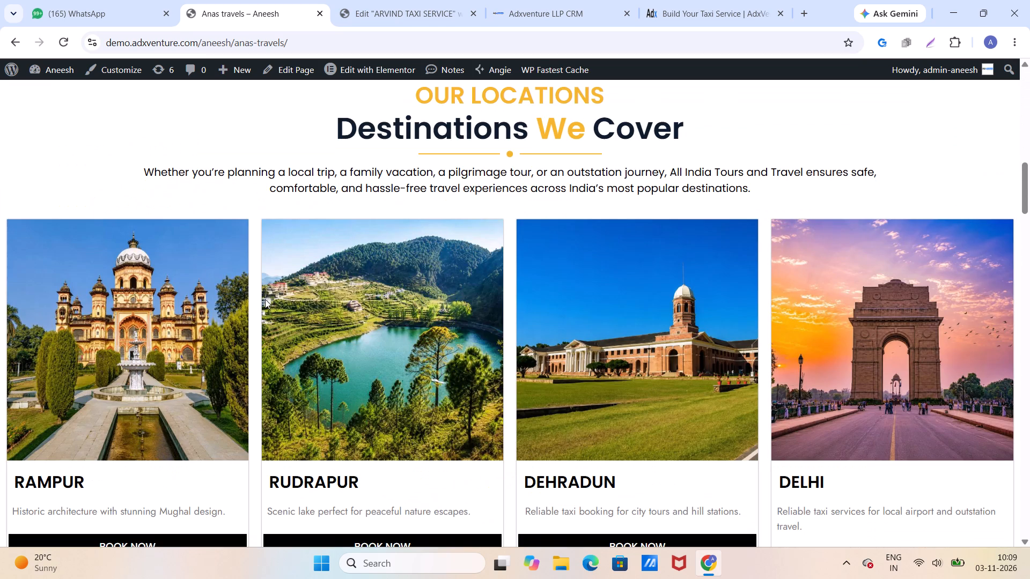
pyautogui.scroll(-11, 265, 299)
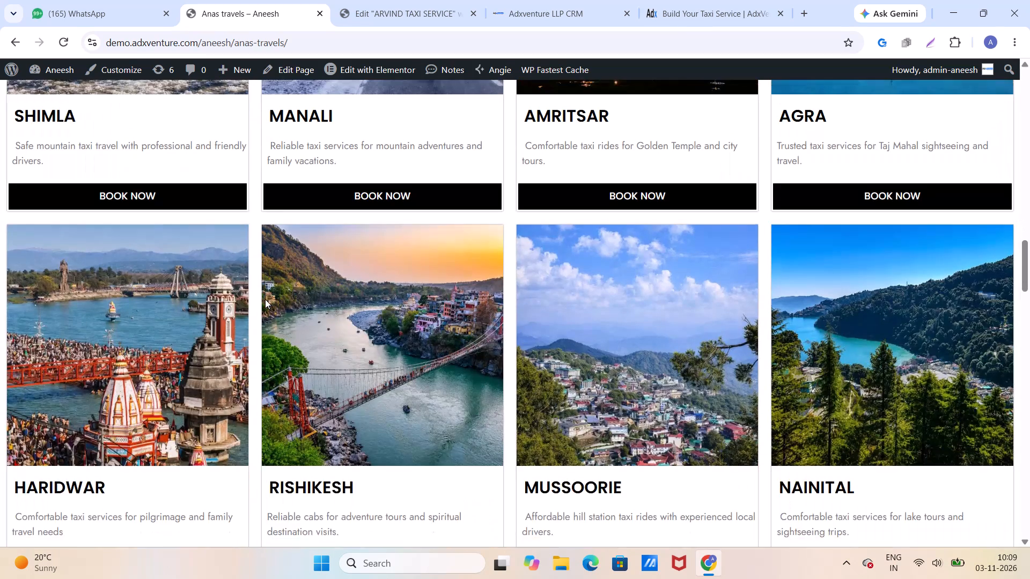
pyautogui.scroll(-3, 265, 299)
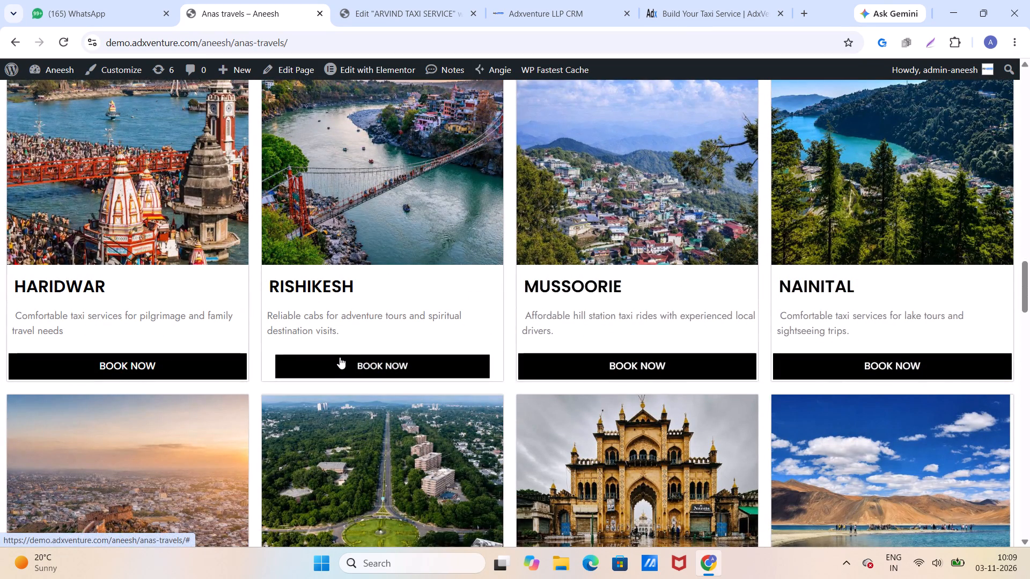
pyautogui.scroll(-10, 340, 357)
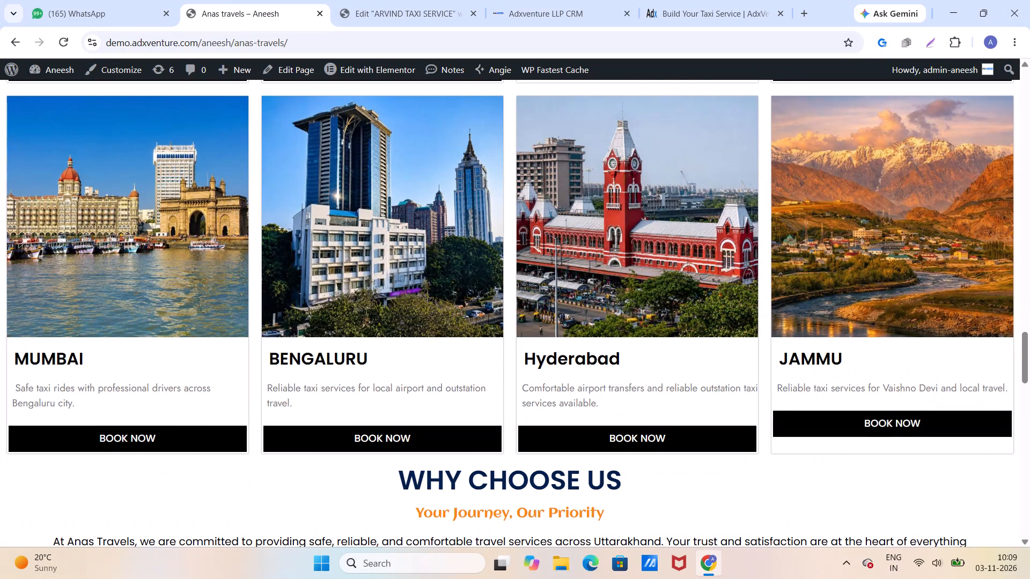
pyautogui.scroll(5, 335, 355)
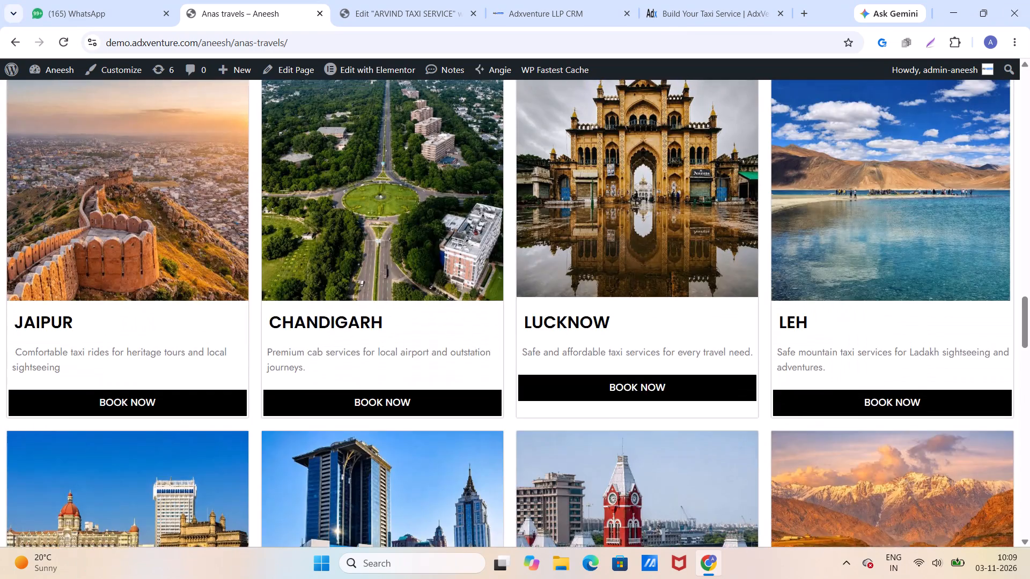
pyautogui.scroll(20, 335, 355)
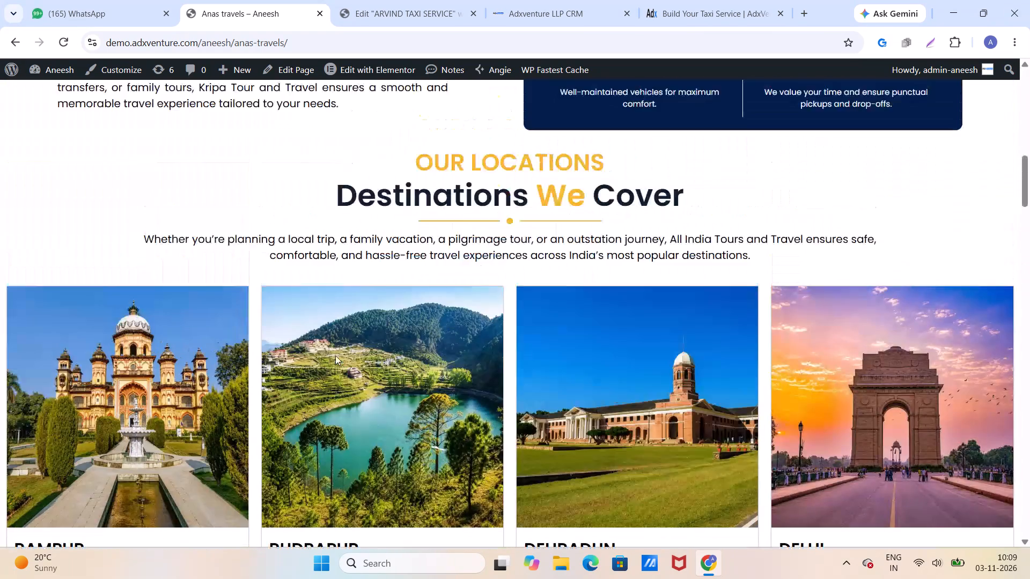
pyautogui.scroll(10, 335, 355)
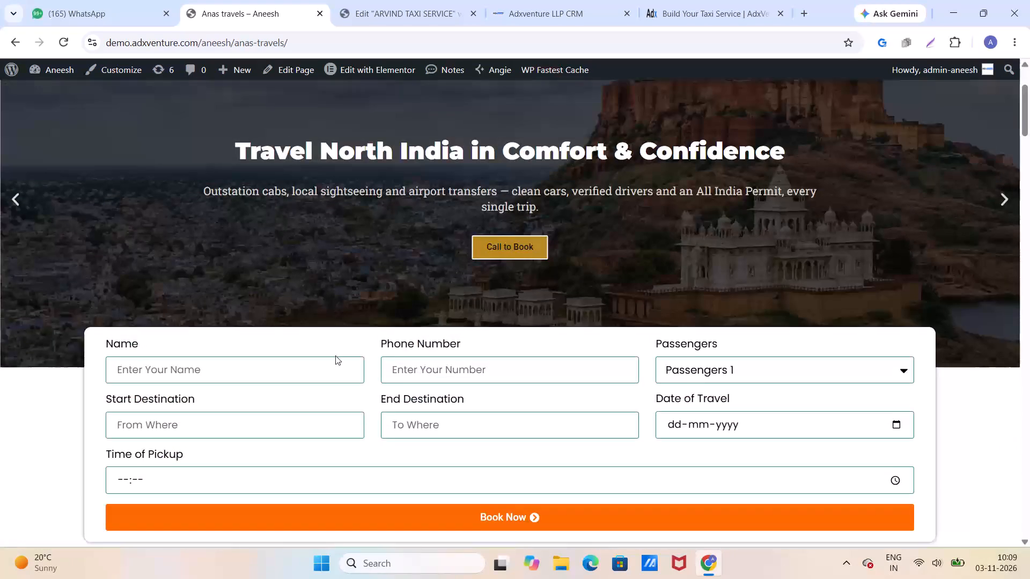
pyautogui.scroll(4, 335, 355)
# Examine the whole Anas travels page, from the booking form through the destinations, testimonials and fleet sections to the footer.
pyautogui.scroll(-5, 335, 355)
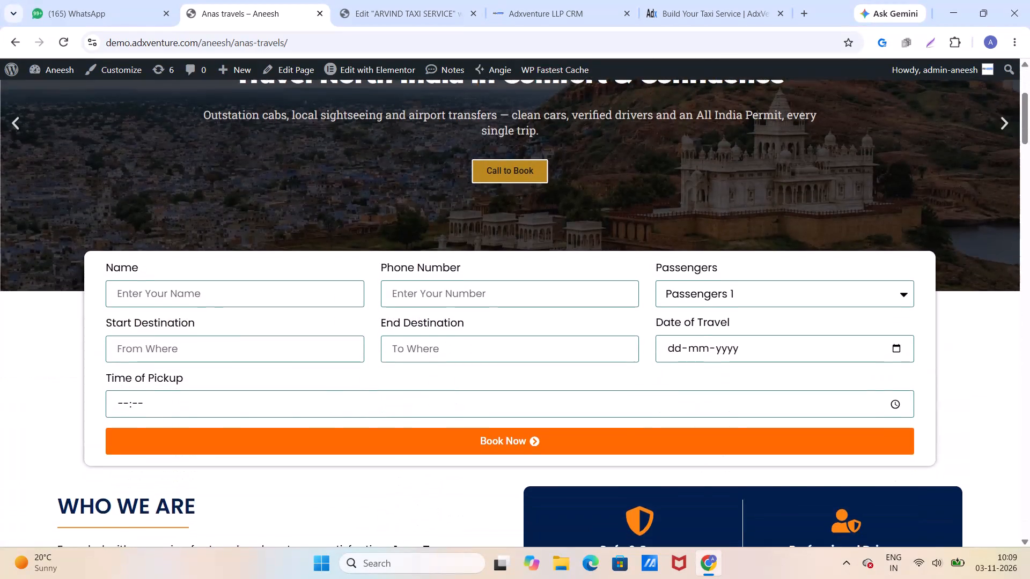
pyautogui.scroll(-7, 335, 355)
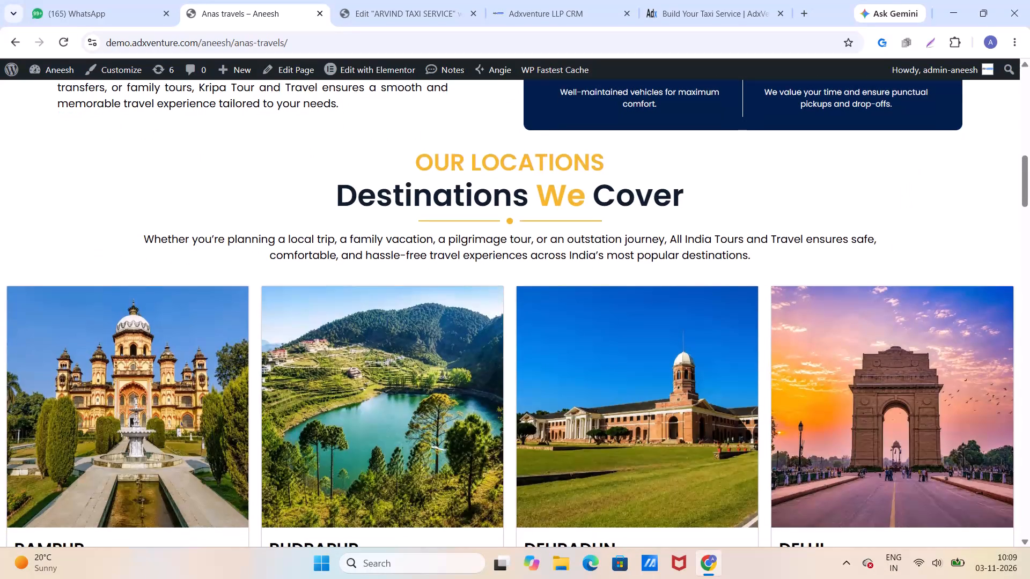
pyautogui.scroll(-9, 335, 355)
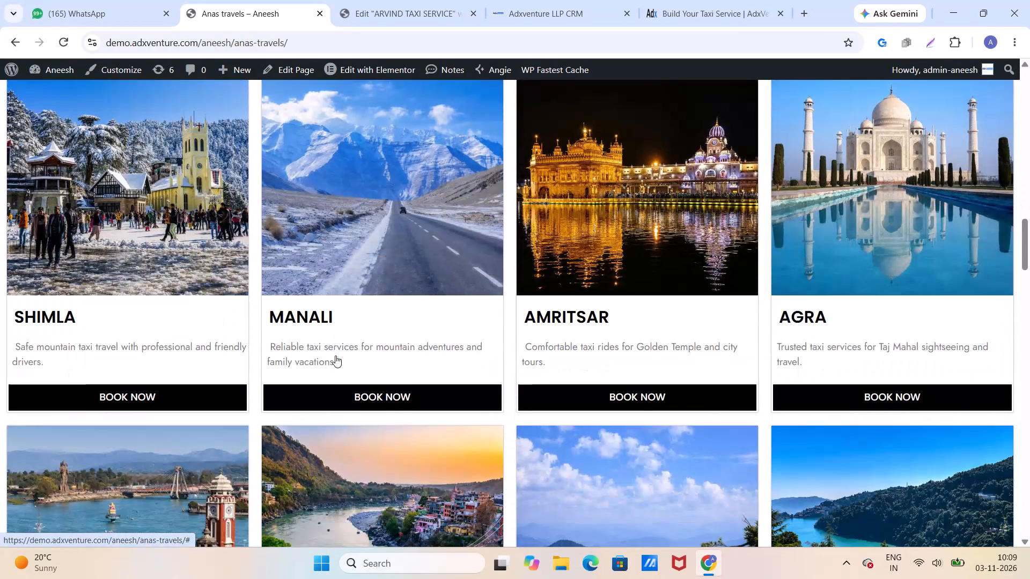
pyautogui.scroll(5, 335, 355)
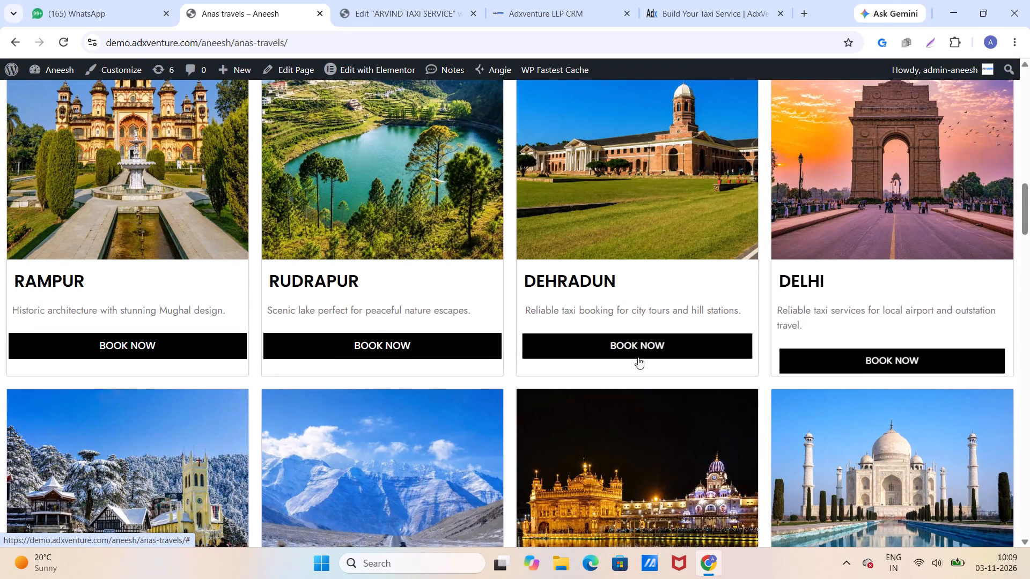
pyautogui.scroll(-12, 492, 355)
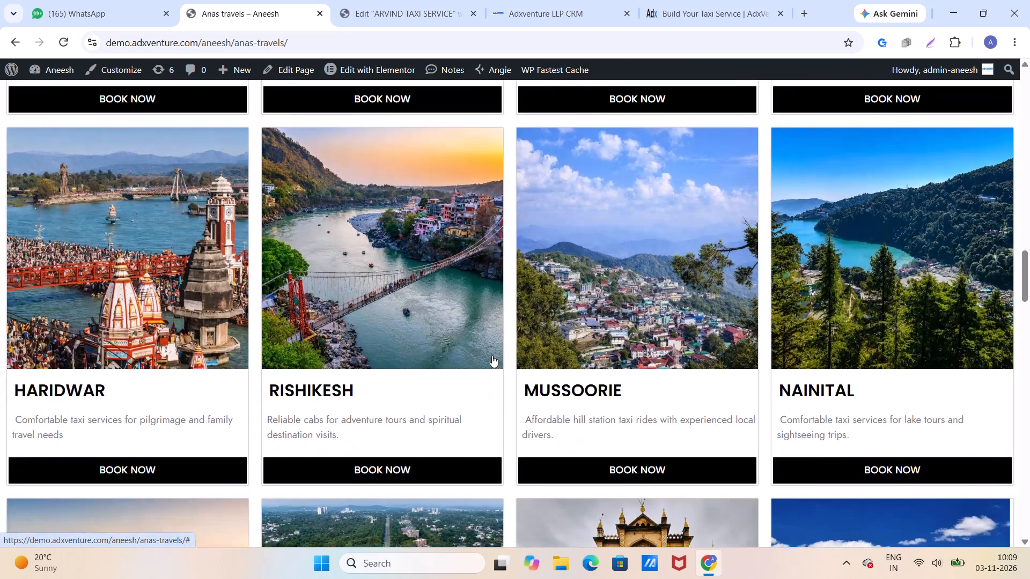
pyautogui.scroll(-9, 492, 355)
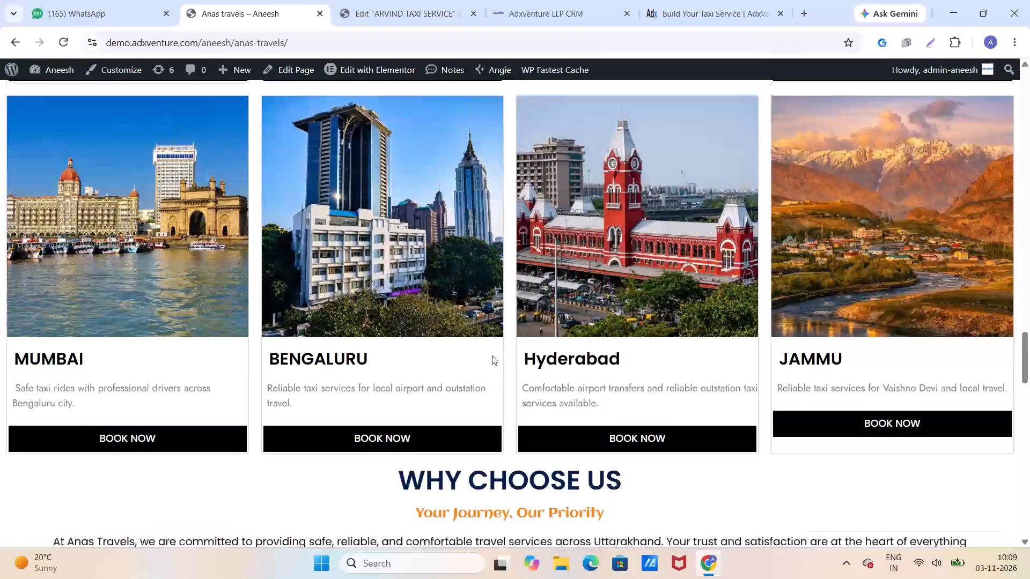
pyautogui.scroll(-15, 492, 355)
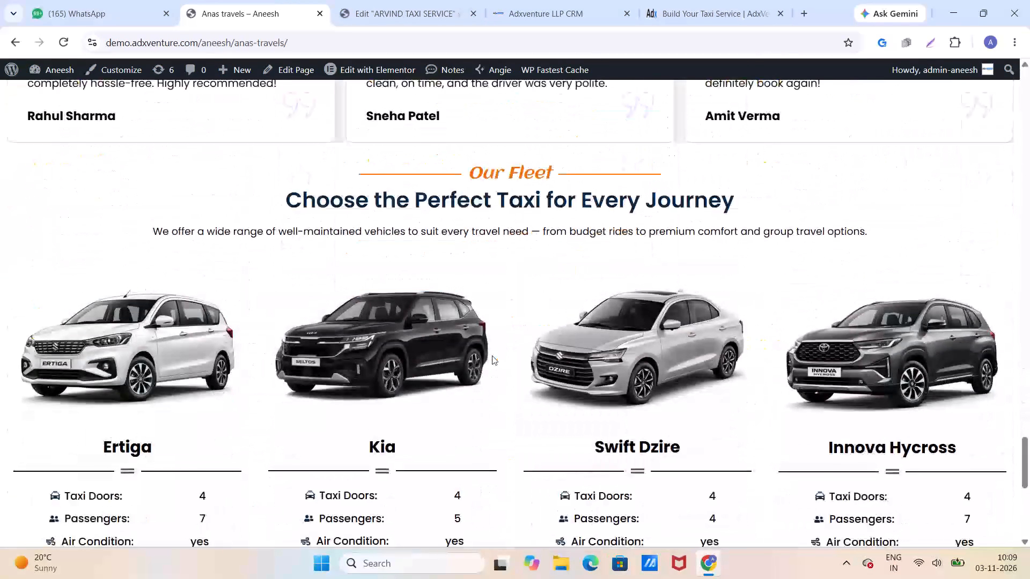
pyautogui.scroll(-11, 492, 355)
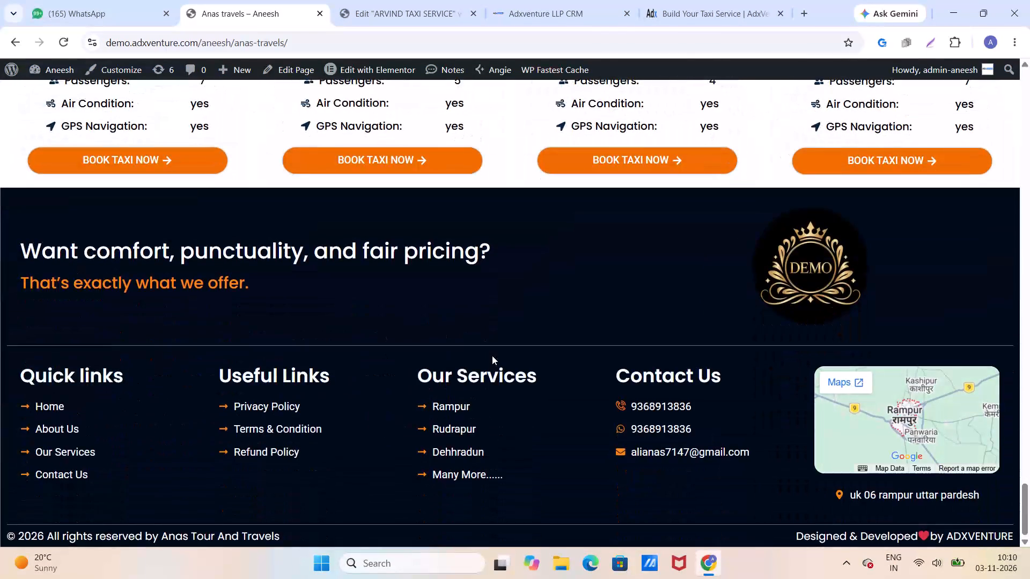
pyautogui.scroll(9, 492, 355)
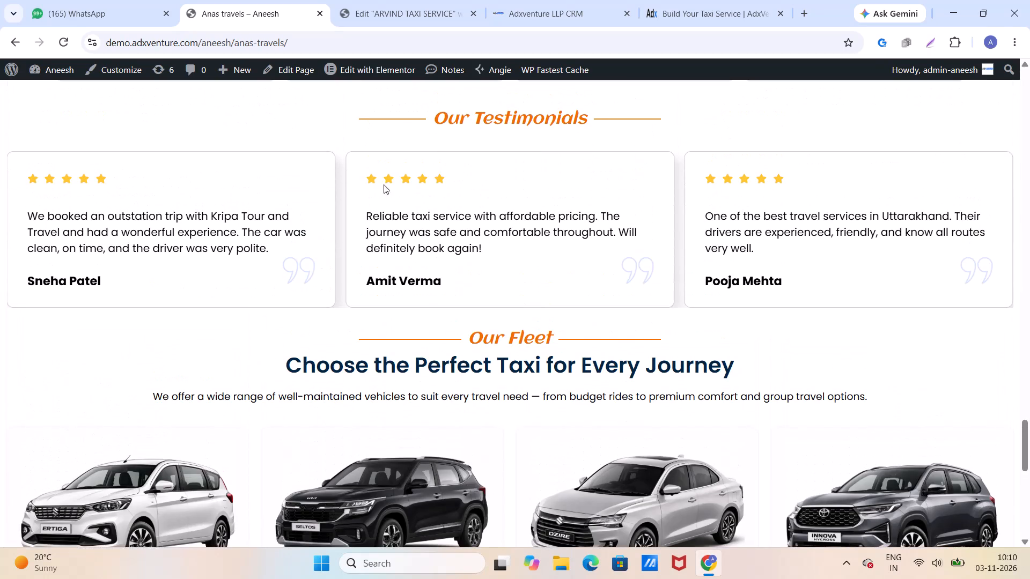
# Open the Anas travels page for editing with Elementor.
pyautogui.click(356, 77)
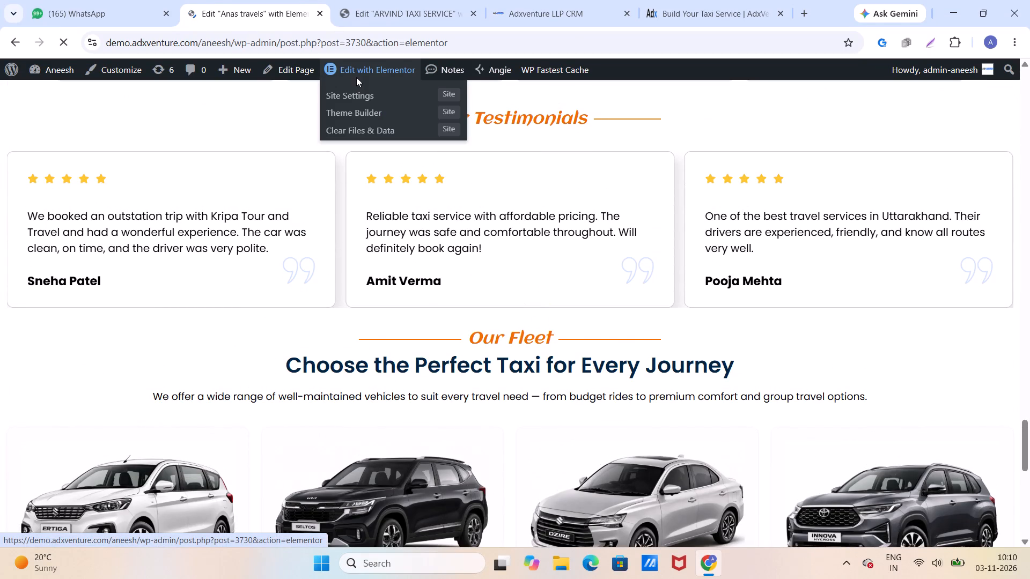
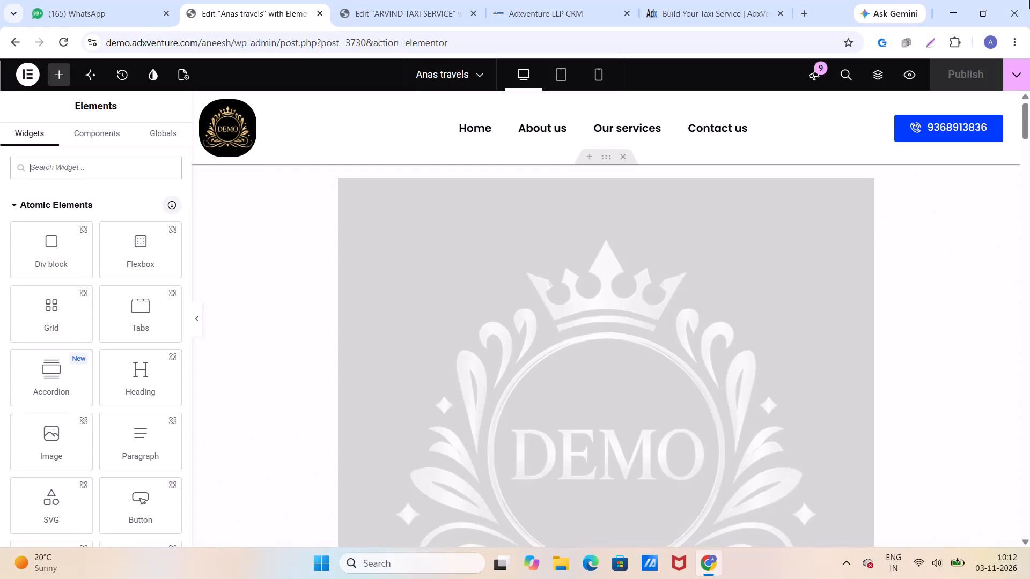
# Switch the computer's Wi-Fi connection to the jioairfibre network.
pyautogui.moveTo(914, 562); pyautogui.dragTo(919, 562)
pyautogui.click(913, 565)
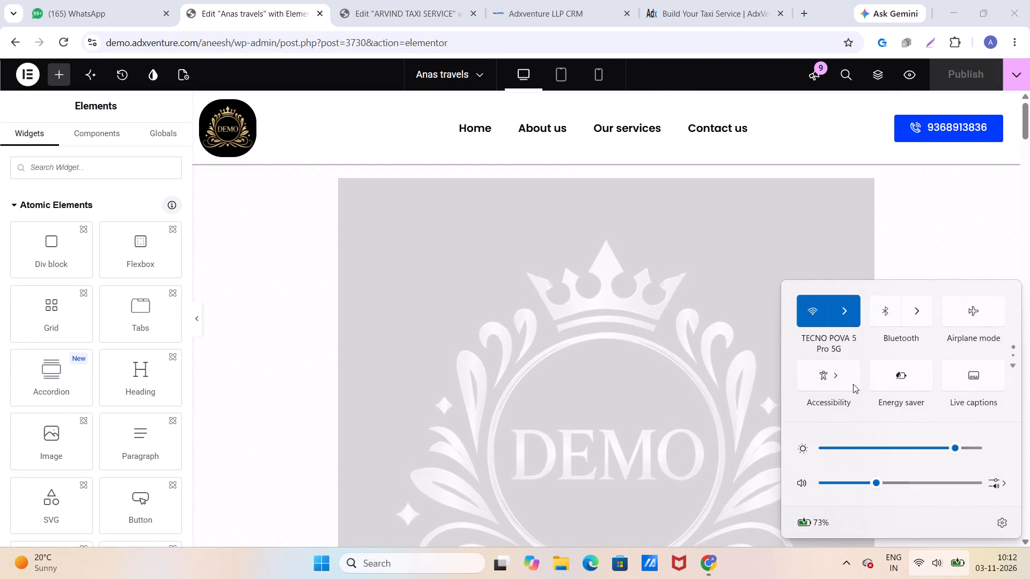
pyautogui.click(842, 322)
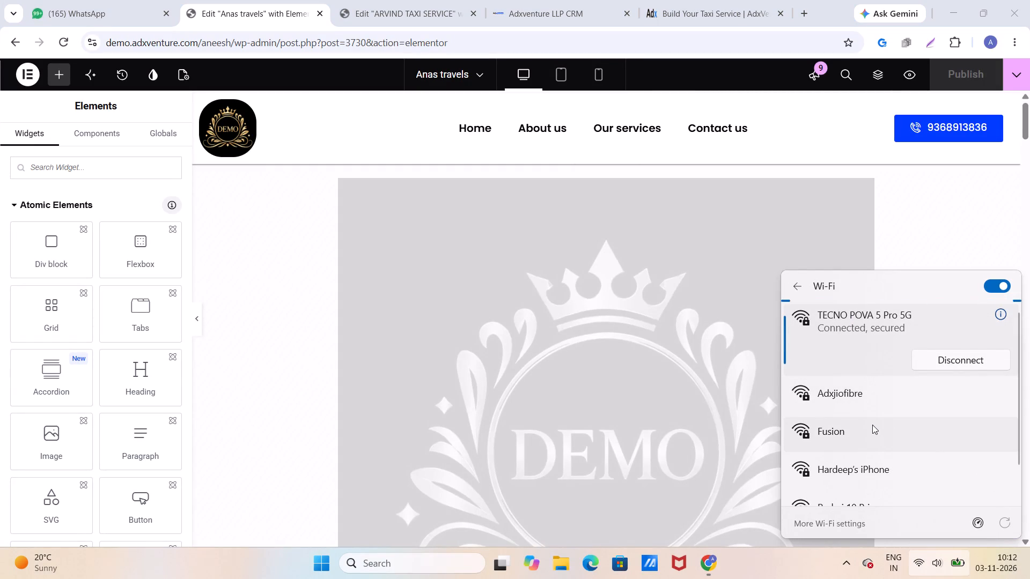
pyautogui.scroll(-1, 872, 425)
pyautogui.scroll(1, 876, 424)
pyautogui.click(873, 399)
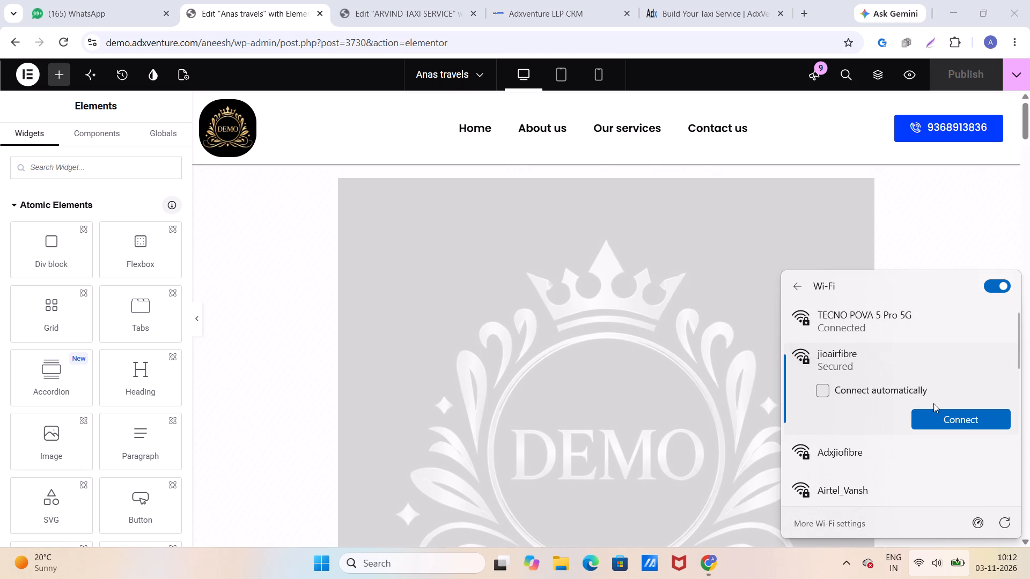
pyautogui.click(939, 413)
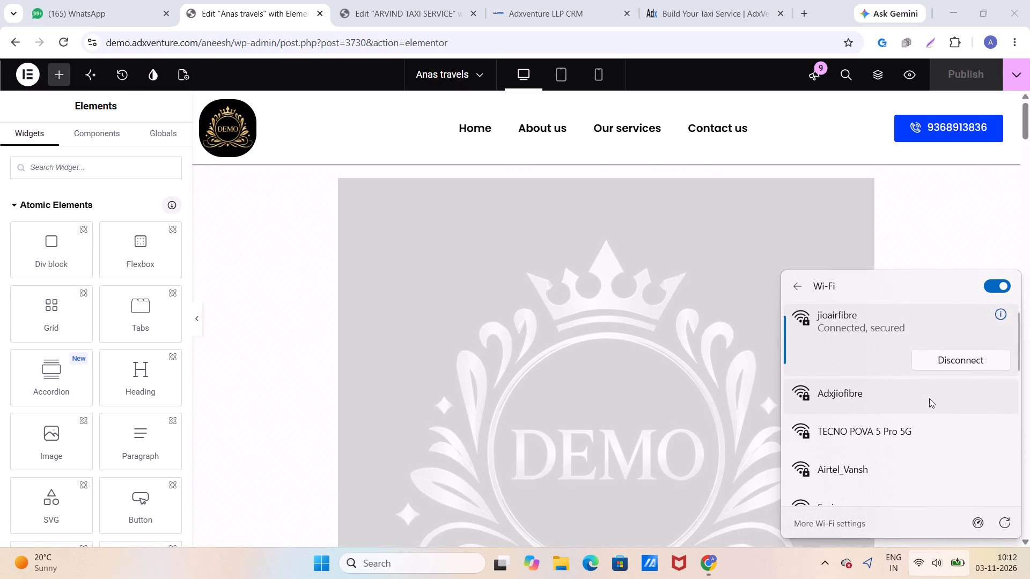
pyautogui.click(699, 361)
# Look through the Anas travels page in the editor, from the header logo and booking form down to the destination cards.
pyautogui.scroll(-1, 698, 354)
pyautogui.scroll(1, 698, 354)
pyautogui.scroll(-4, 698, 354)
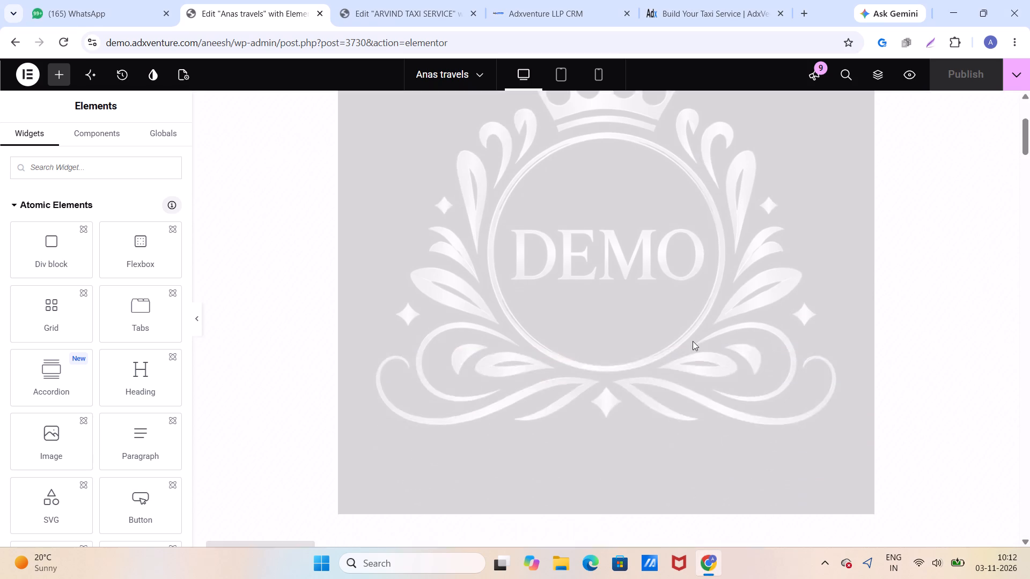
pyautogui.scroll(-8, 693, 341)
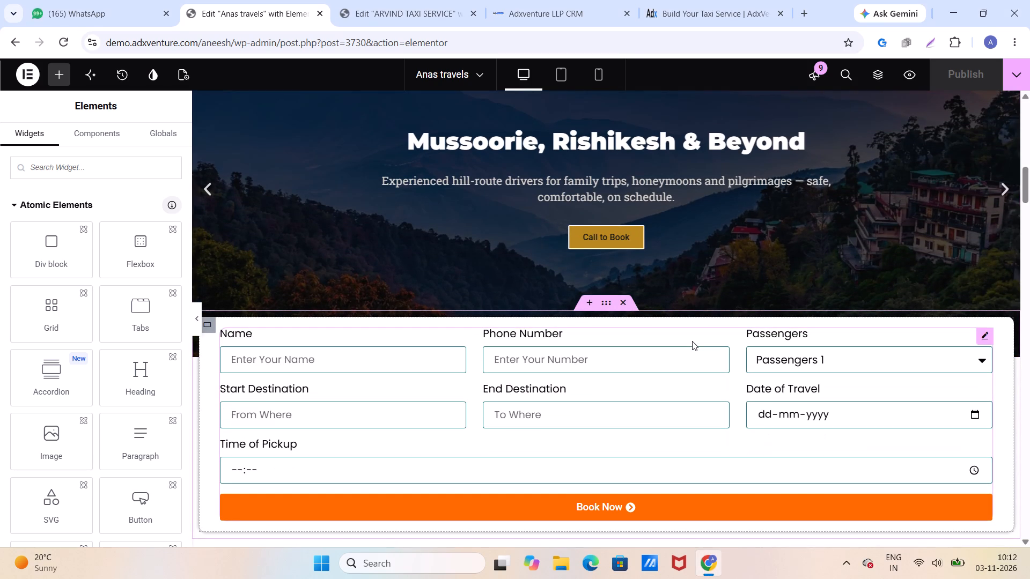
pyautogui.scroll(-9, 692, 341)
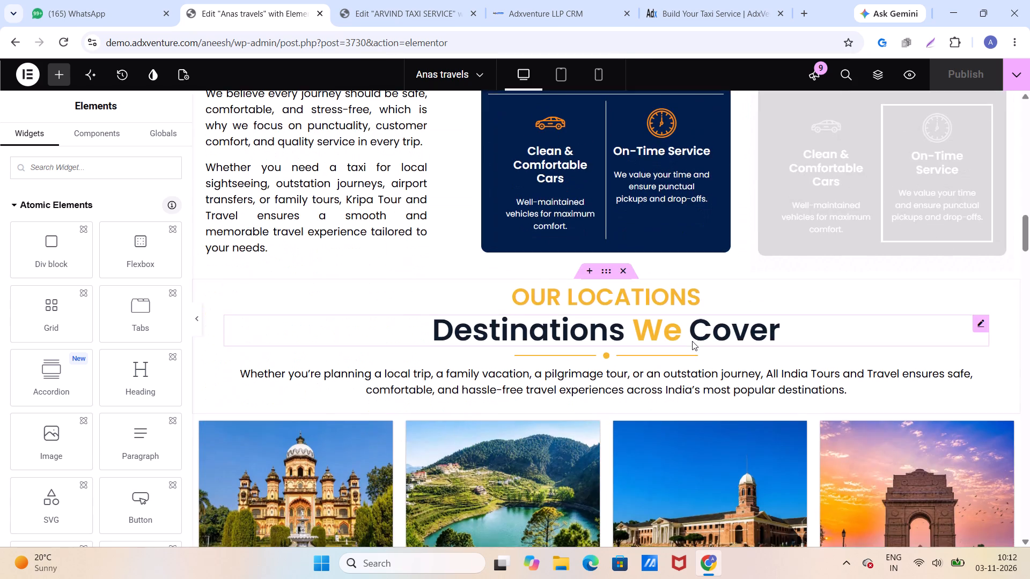
pyautogui.scroll(-14, 692, 341)
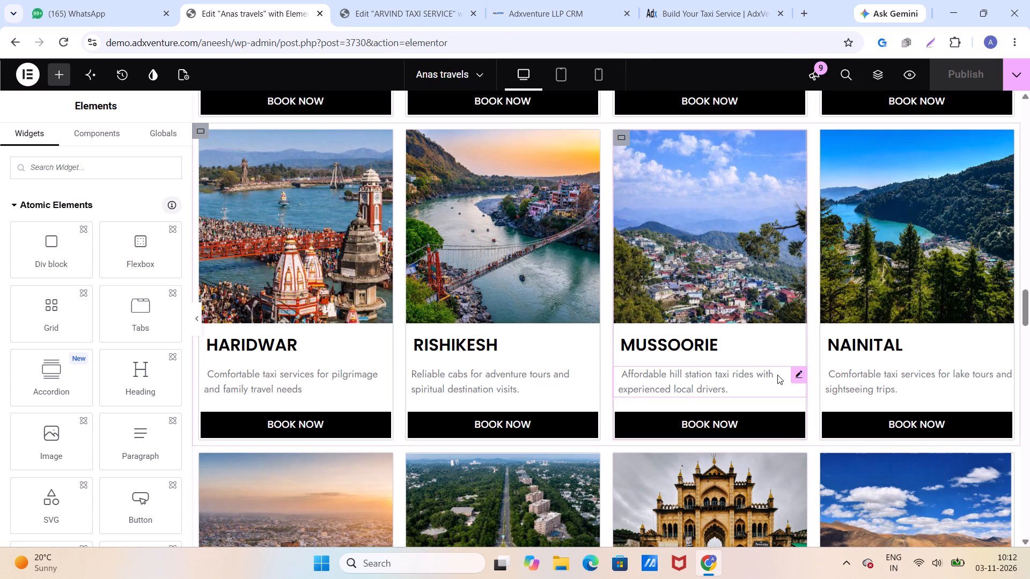
# Look over the Anas travels page in the editor, from the destination cards back up to the booking form and hero banner.
pyautogui.scroll(12, 539, 328)
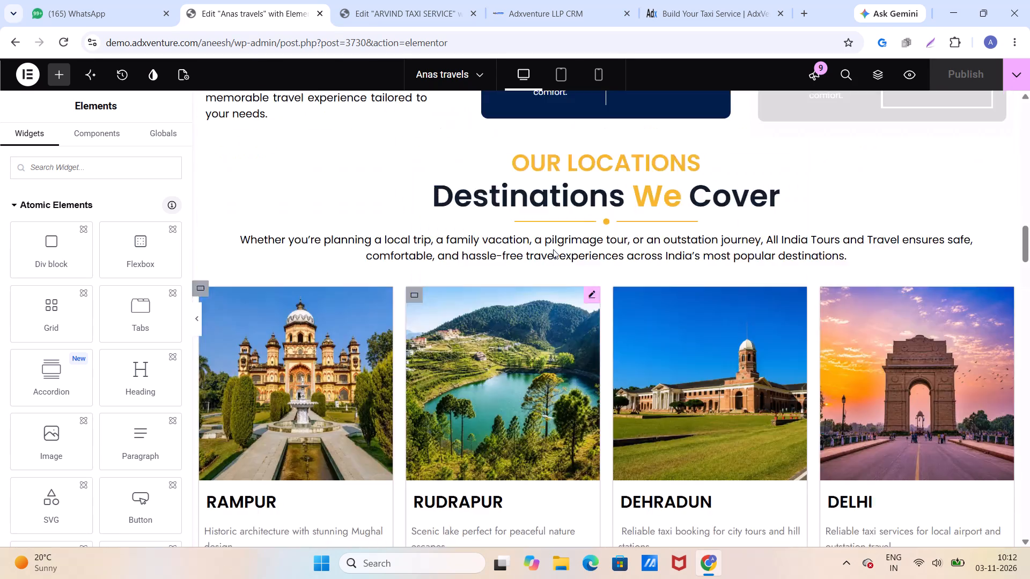
pyautogui.scroll(5, 553, 249)
pyautogui.scroll(-3, 543, 234)
pyautogui.scroll(11, 539, 241)
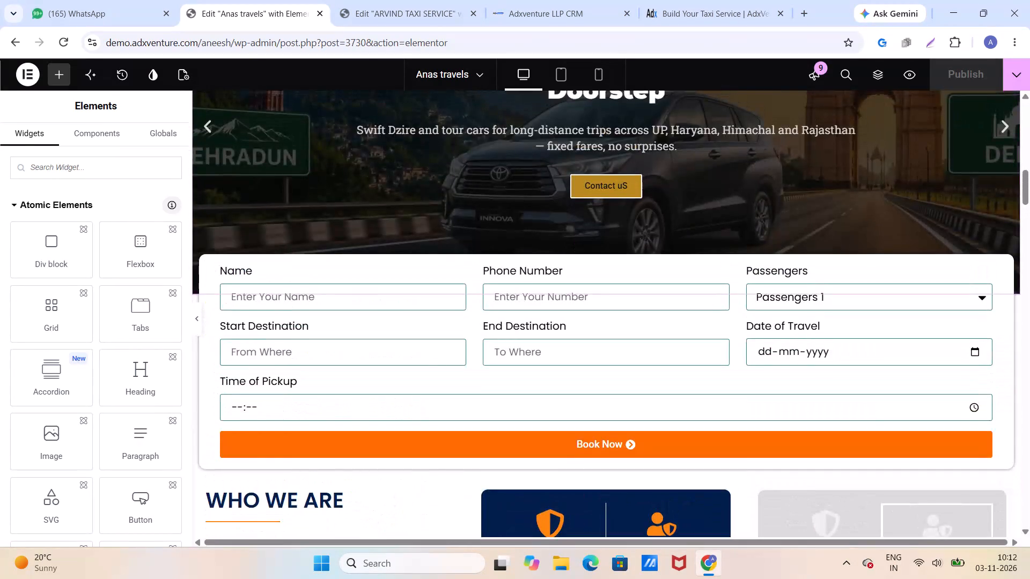
# Check the page header and the hero slider above the booking form, and open the Slides widget's settings.
pyautogui.scroll(3, 536, 225)
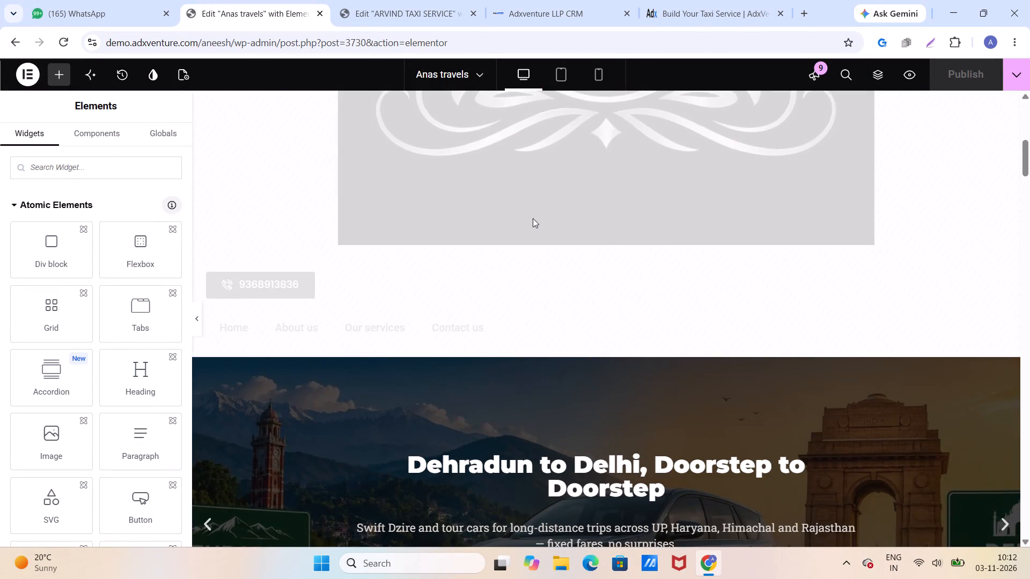
pyautogui.scroll(15, 528, 225)
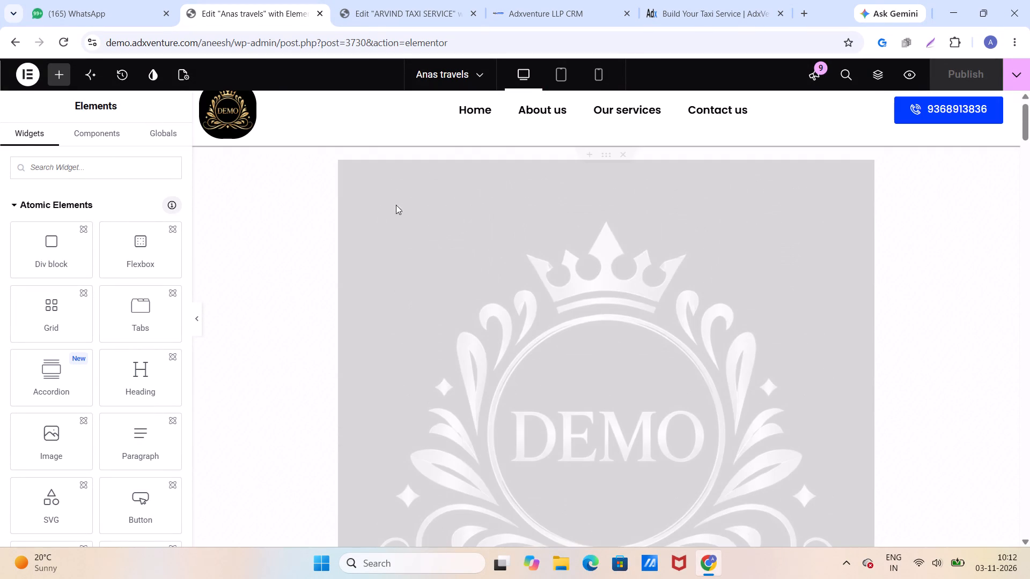
pyautogui.scroll(-10, 606, 251)
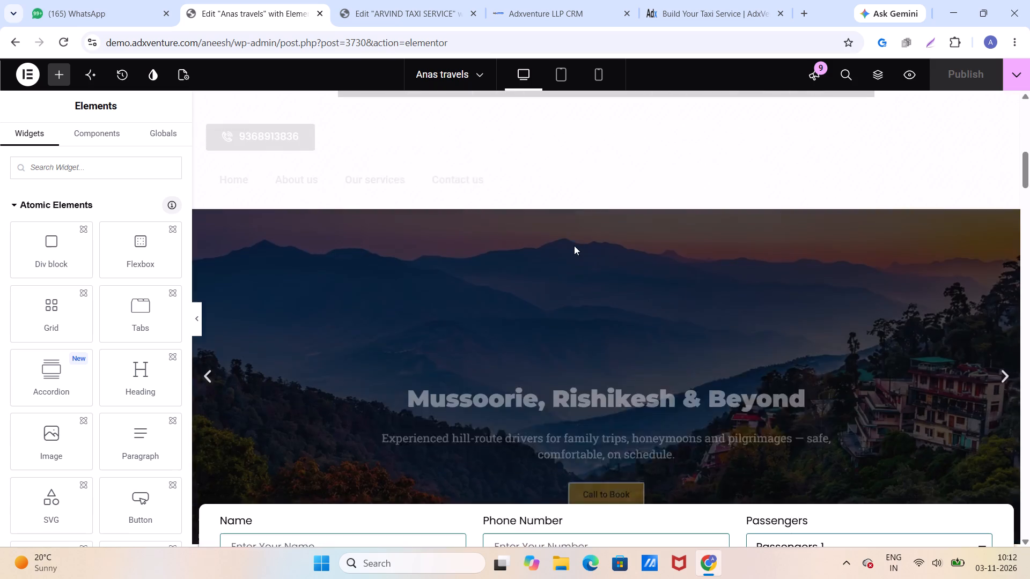
pyautogui.scroll(-2, 574, 246)
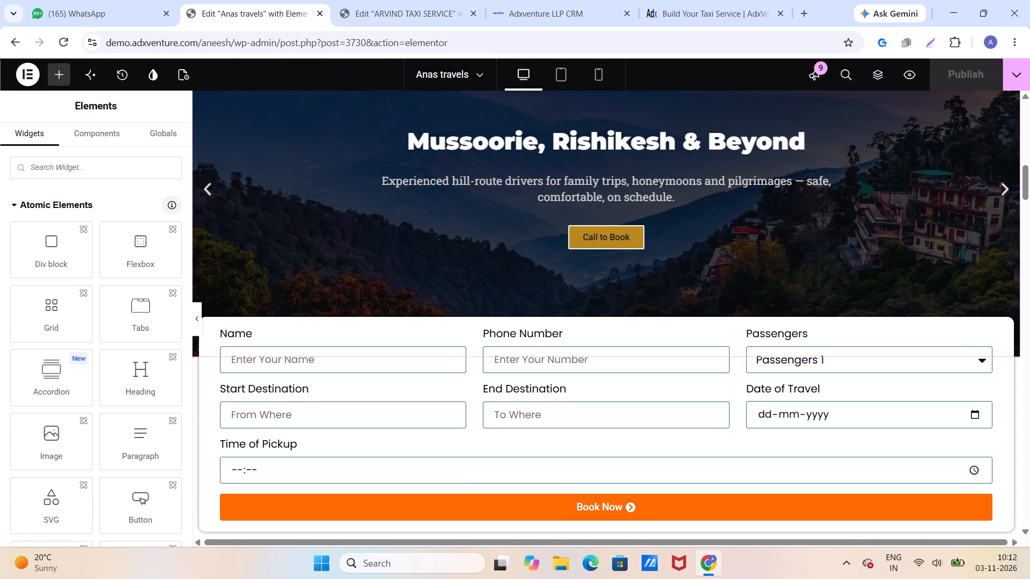
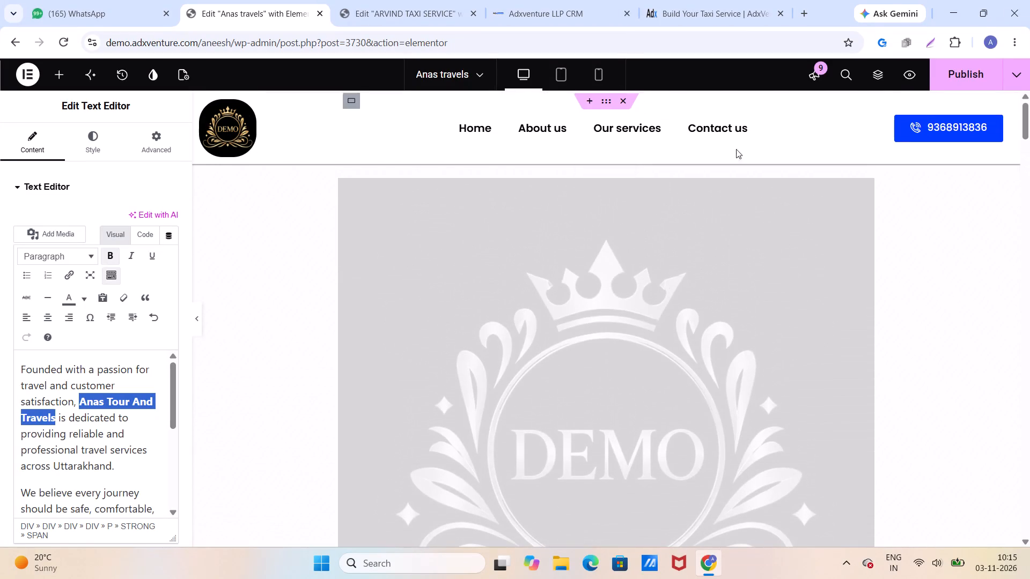
# Replace the phone number on the header's call button with the copied business phone number.
pyautogui.click(945, 121)
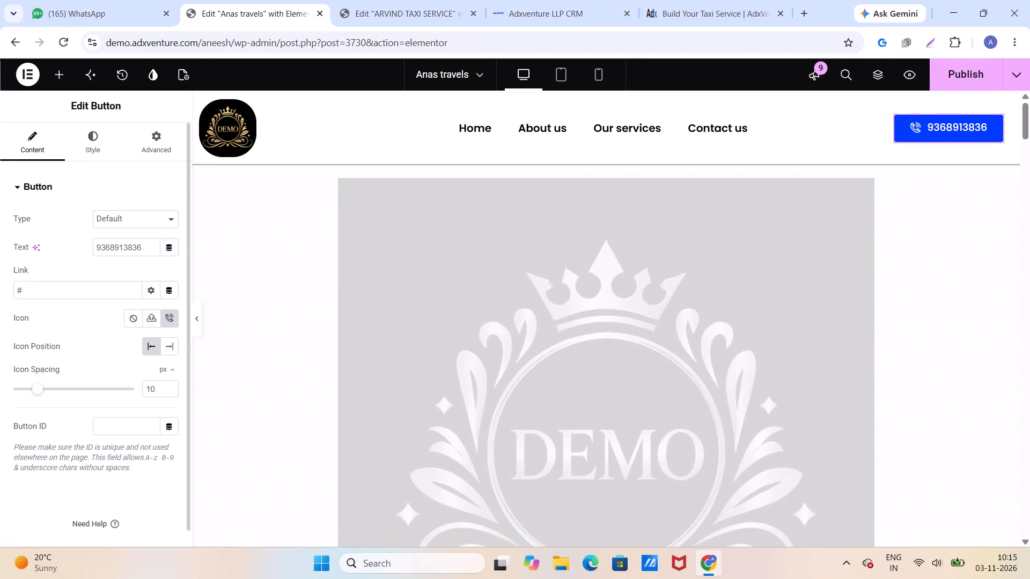
pyautogui.moveTo(145, 248); pyautogui.dragTo(51, 246)
pyautogui.hotkey('ctrl', 'v')
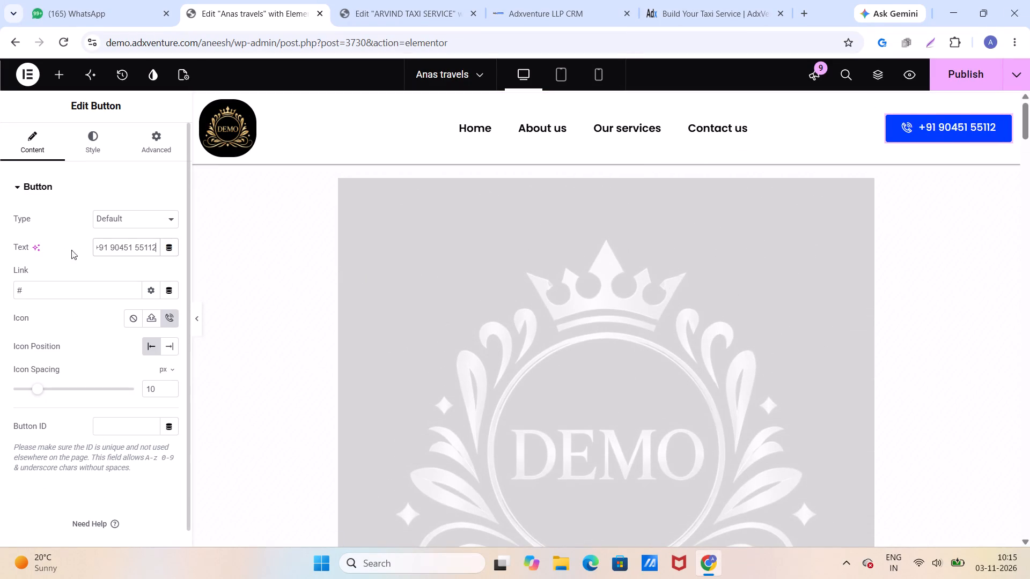
# Open the Who We Are text for editing and select the company name Anas Tour And Travels in its first paragraph.
pyautogui.scroll(-10, 661, 315)
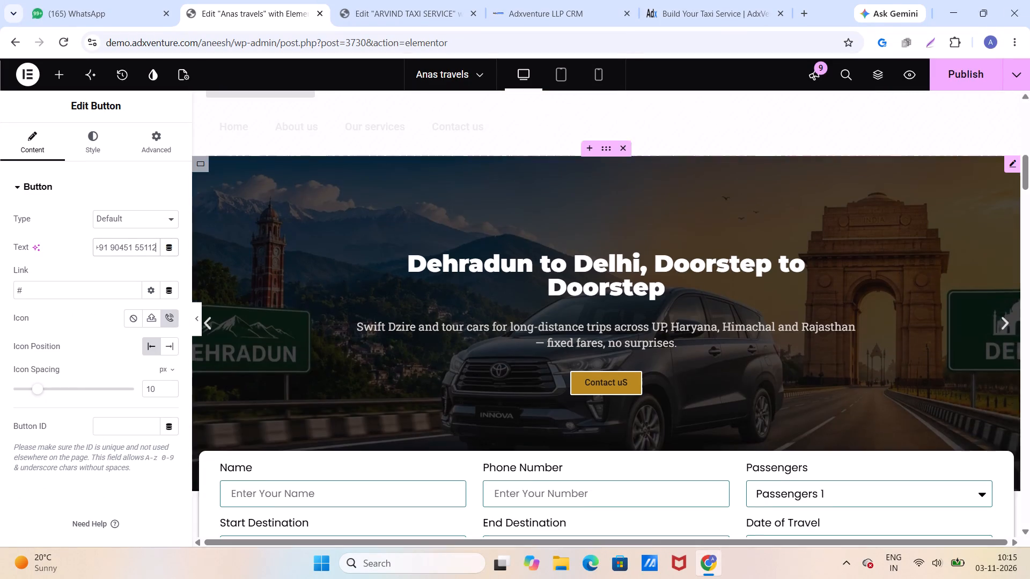
pyautogui.scroll(-6, 638, 310)
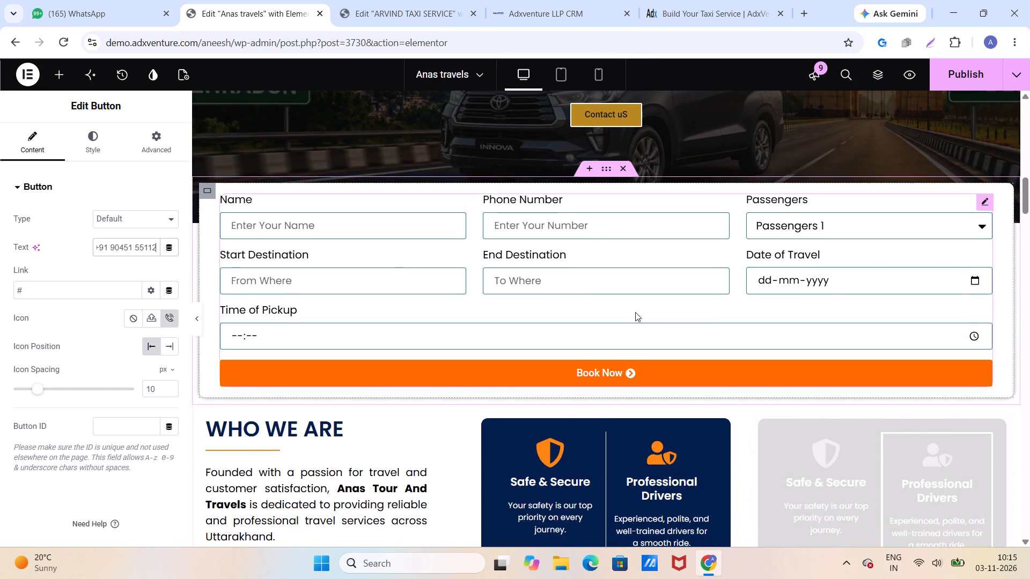
pyautogui.scroll(-2, 635, 312)
pyautogui.click(330, 226)
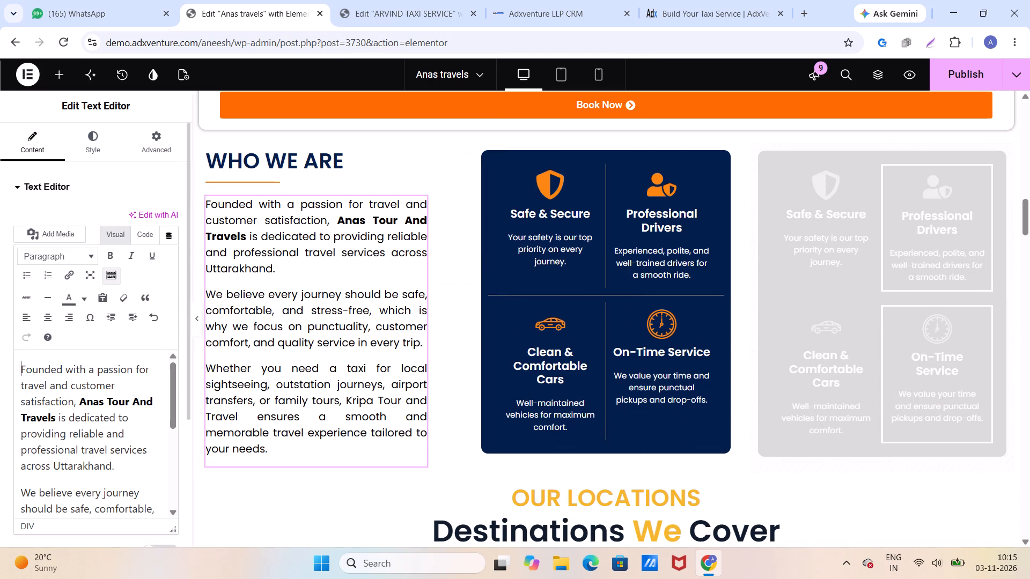
pyautogui.moveTo(56, 415); pyautogui.dragTo(75, 396)
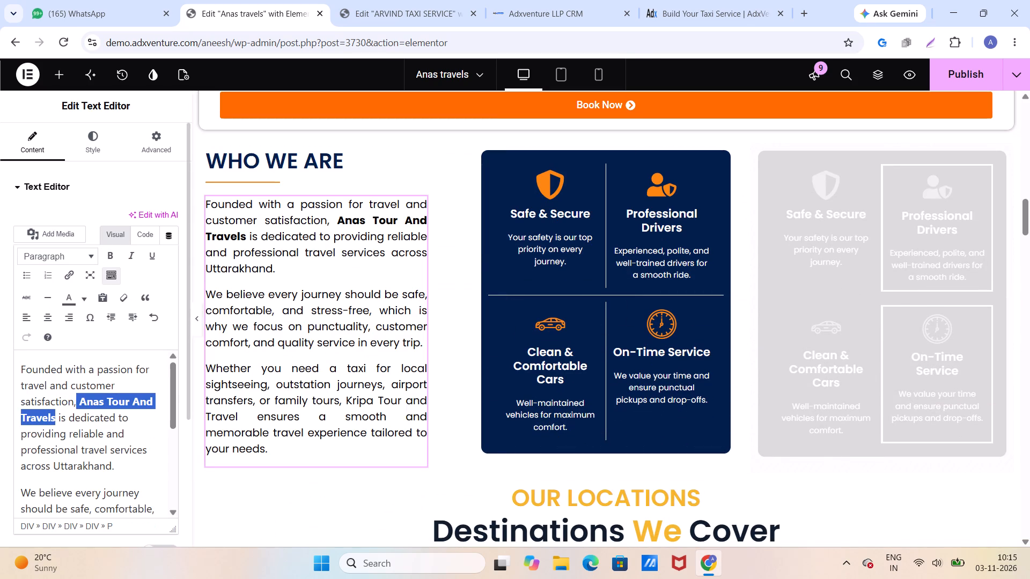
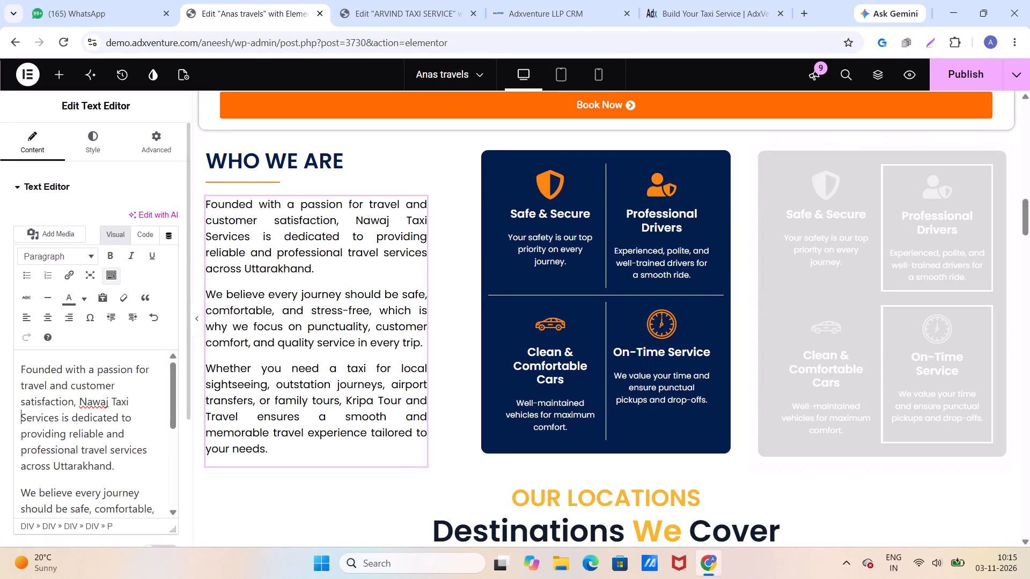
# Copy the business name "Nawaj Taxi Services" from the first WHO WE ARE paragraph.
pyautogui.moveTo(60, 419); pyautogui.dragTo(46, 413)
pyautogui.moveTo(46, 413); pyautogui.dragTo(79, 398)
pyautogui.hotkey('ctrl', 'c')
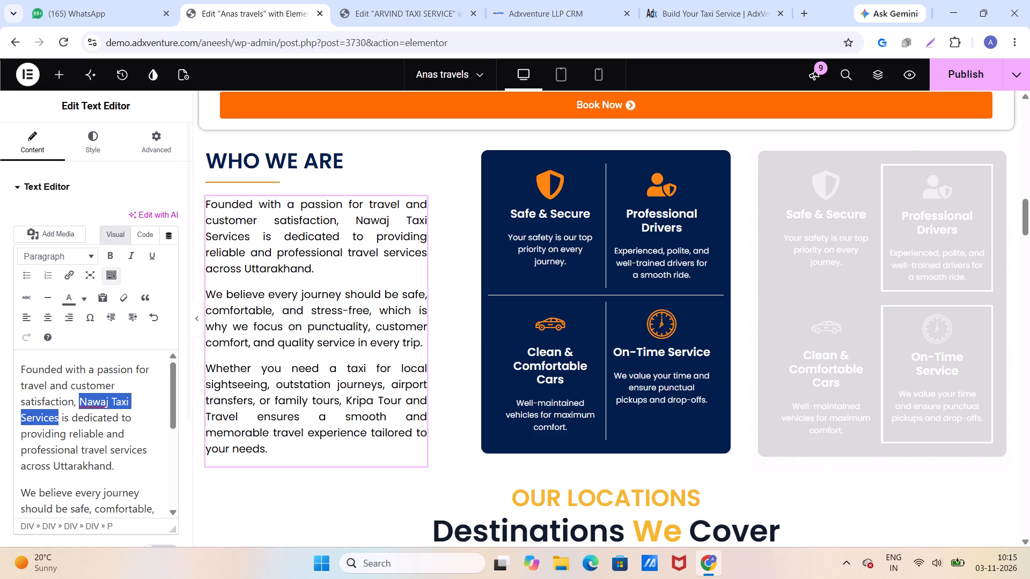
# Replace "Uttarakhand." with "All India." at the end of the first WHO WE ARE paragraph.
pyautogui.moveTo(117, 461); pyautogui.dragTo(58, 462)
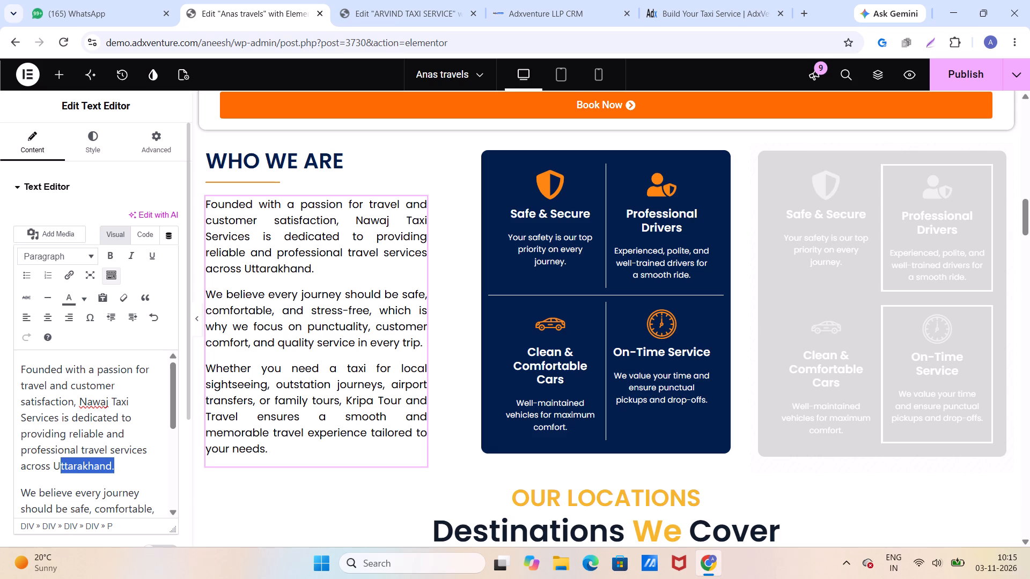
pyautogui.moveTo(58, 462); pyautogui.dragTo(56, 461)
pyautogui.press('BackSpace')
pyautogui.write('All I dia .')
pyautogui.press('BackSpace')
pyautogui.press('BackSpace')
pyautogui.press('BackSpace')
pyautogui.press('BackSpace')
pyautogui.press('BackSpace')
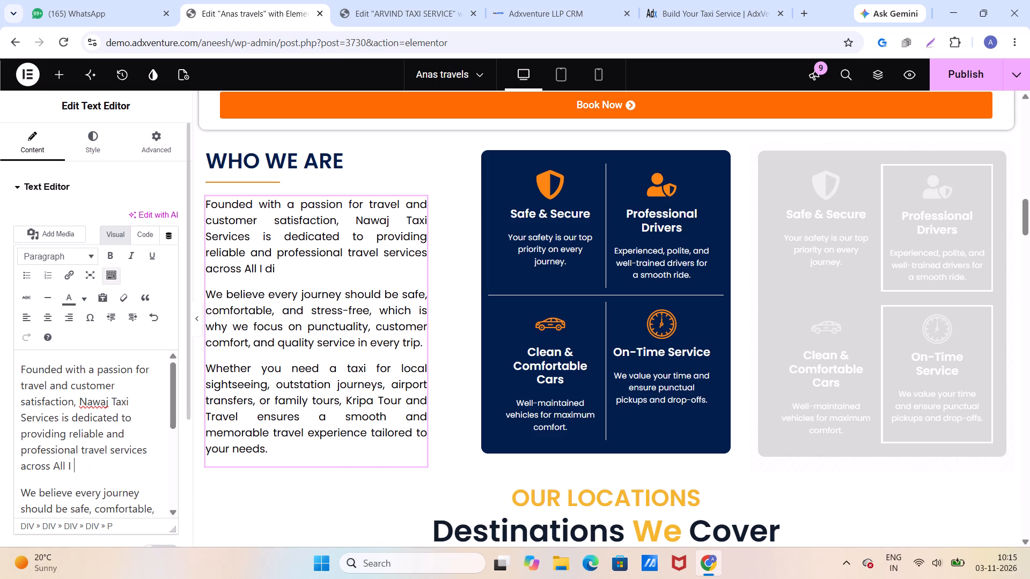
pyautogui.press('BackSpace')
pyautogui.write('ndia.')
# Check the remaining WHO WE ARE text and all destination cards down to the WHY CHOOSE US section, going back over the cards.
pyautogui.scroll(-2, 82, 463)
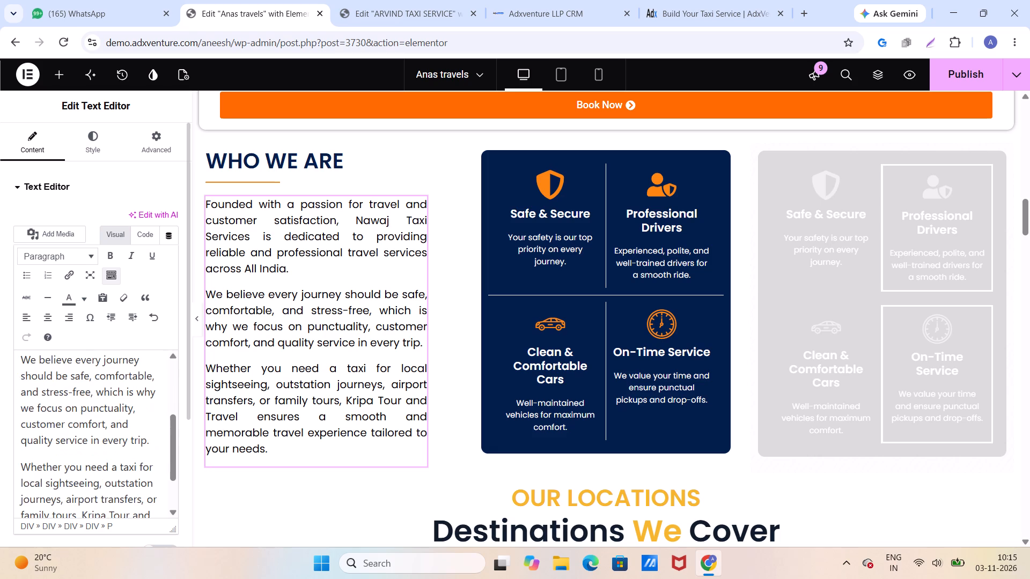
pyautogui.scroll(-1, 82, 464)
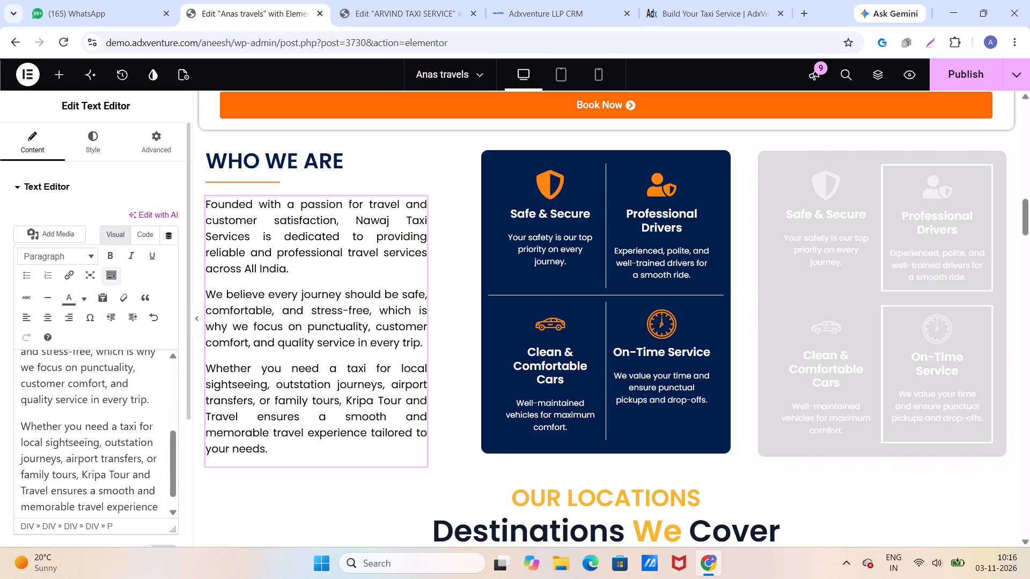
pyautogui.scroll(-2, 82, 464)
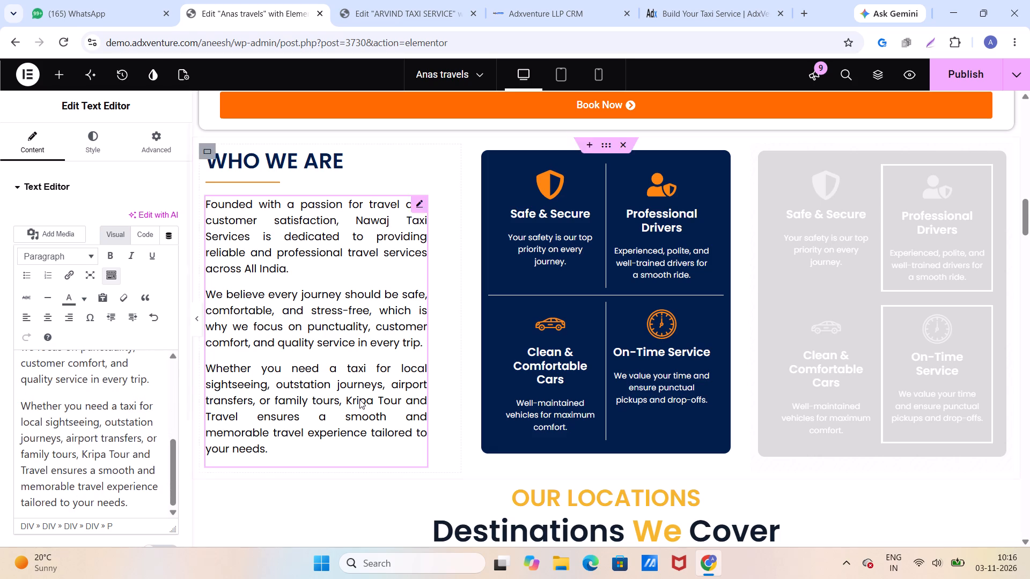
pyautogui.scroll(-4, 359, 399)
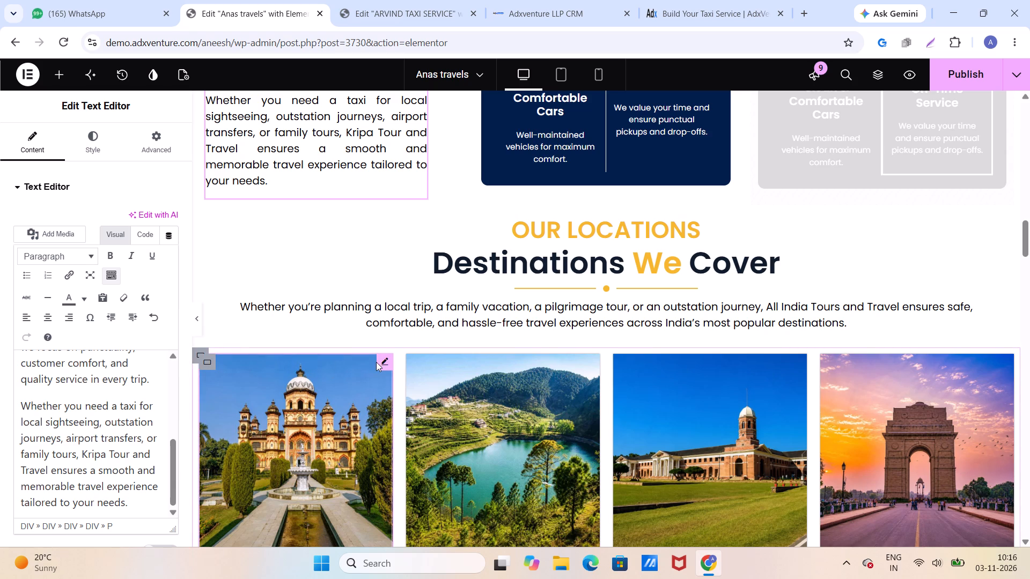
pyautogui.scroll(-6, 376, 362)
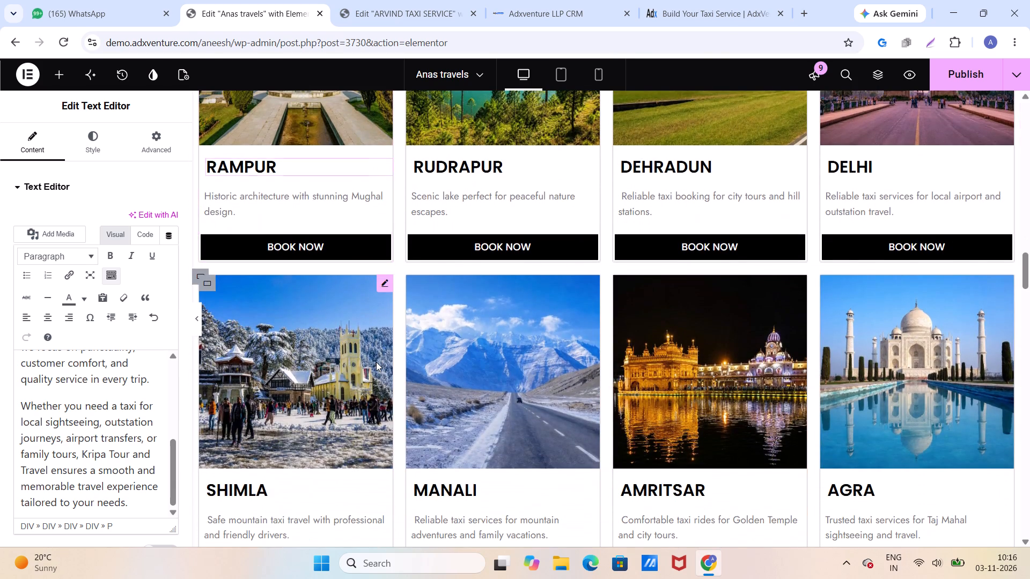
pyautogui.scroll(1, 376, 362)
pyautogui.scroll(-4, 376, 362)
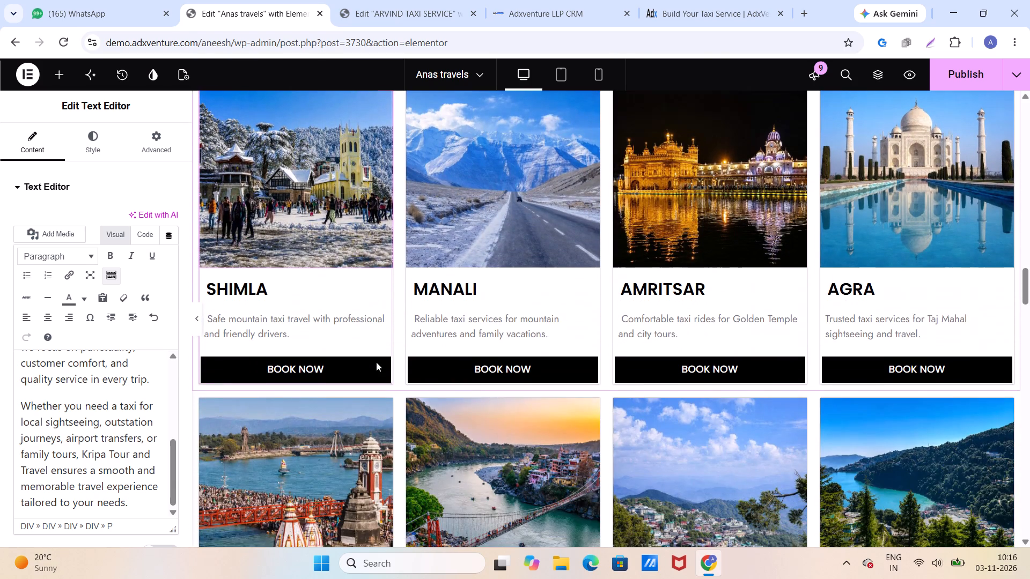
pyautogui.scroll(-7, 376, 362)
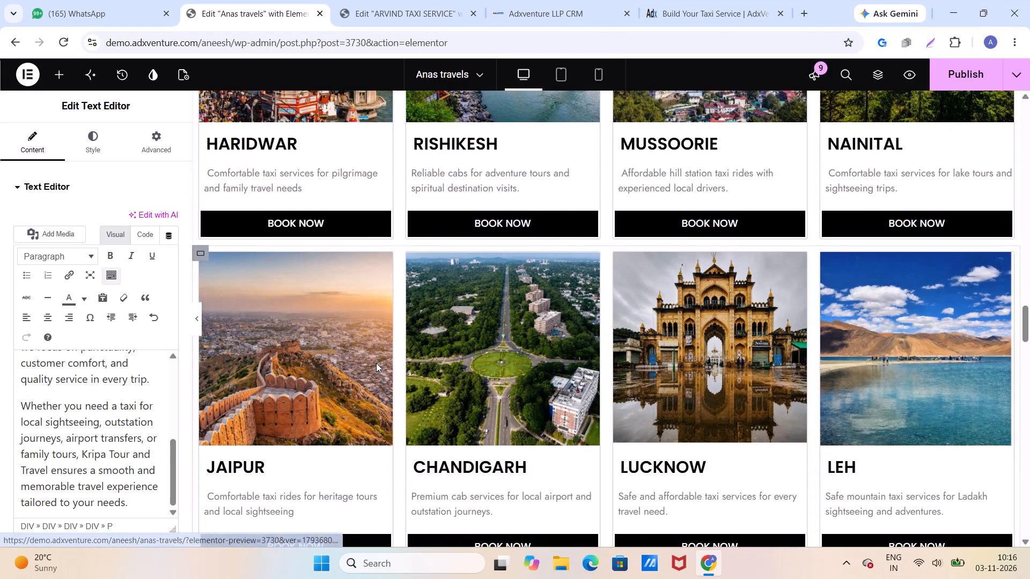
pyautogui.scroll(-9, 376, 363)
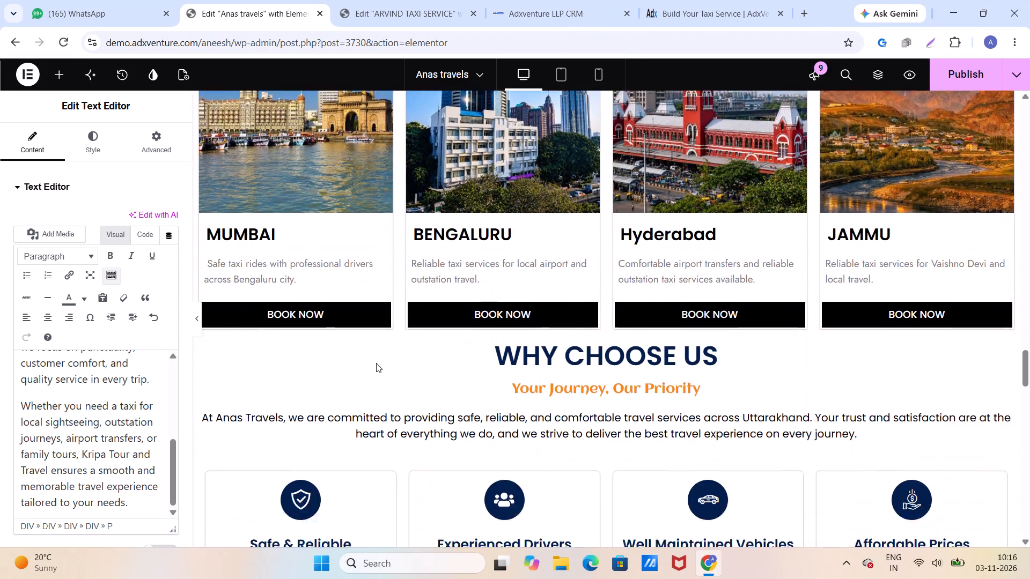
pyautogui.scroll(-1, 376, 363)
pyautogui.scroll(2, 376, 363)
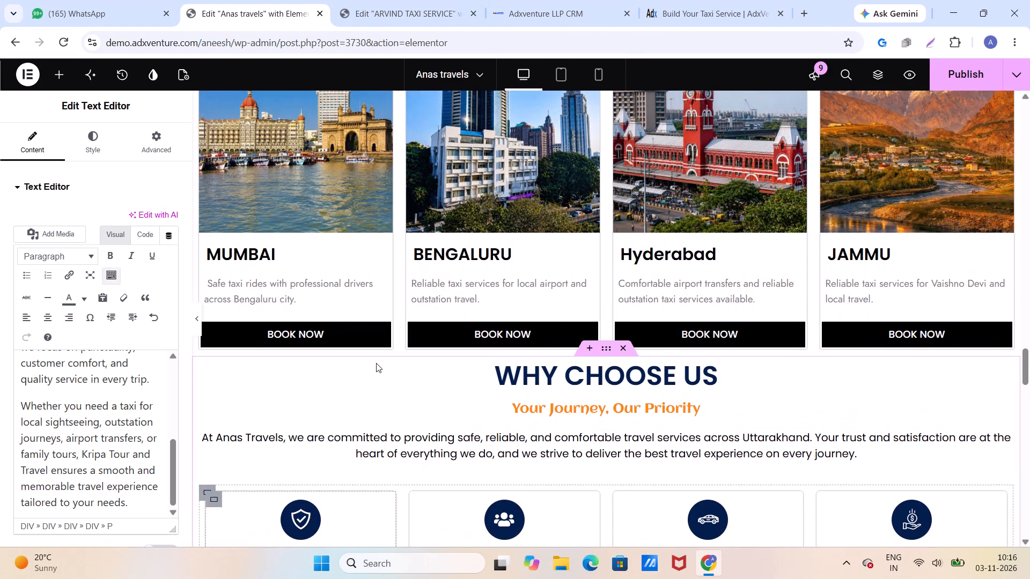
pyautogui.scroll(2, 376, 363)
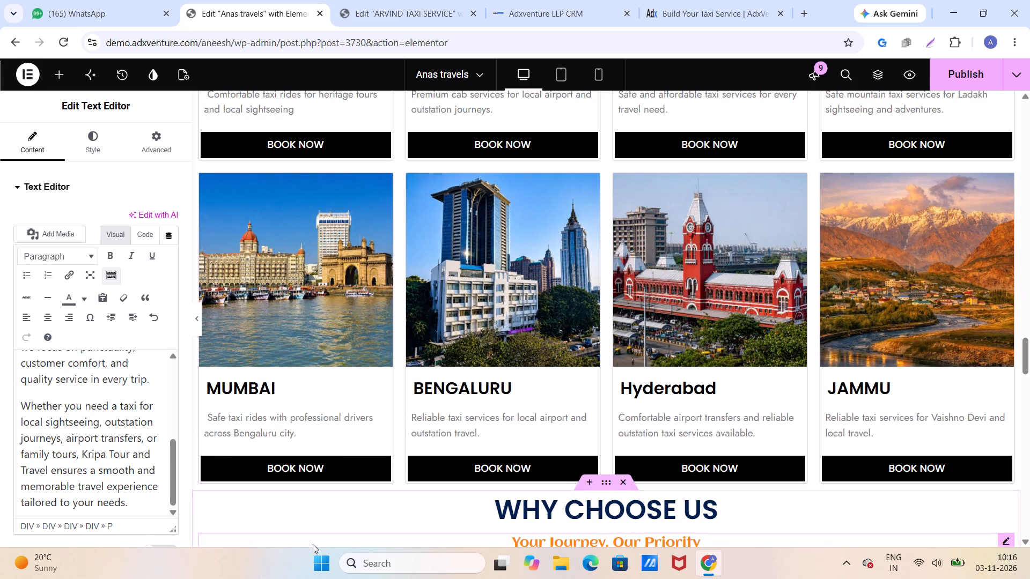
pyautogui.scroll(7, 325, 451)
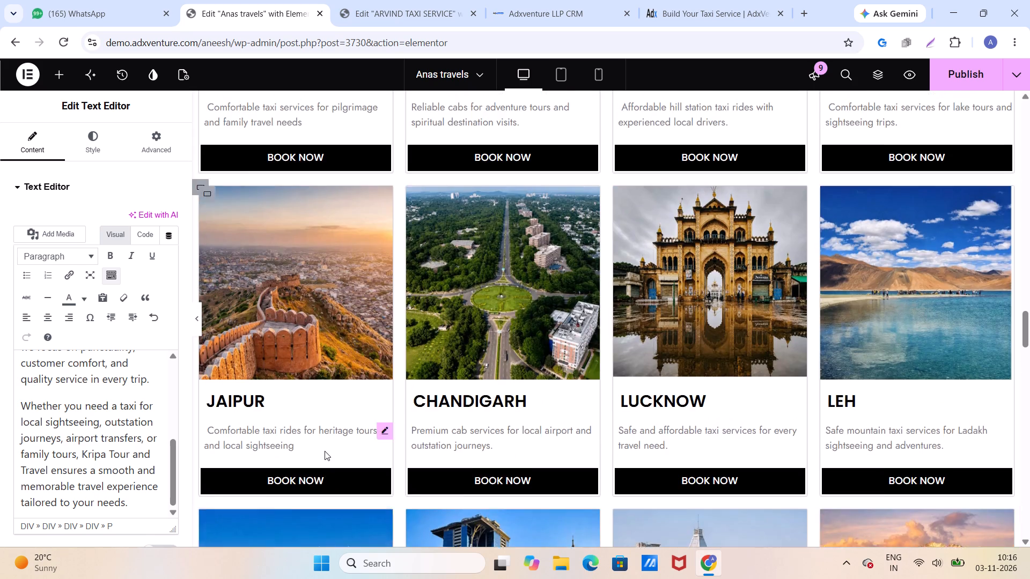
pyautogui.scroll(14, 325, 451)
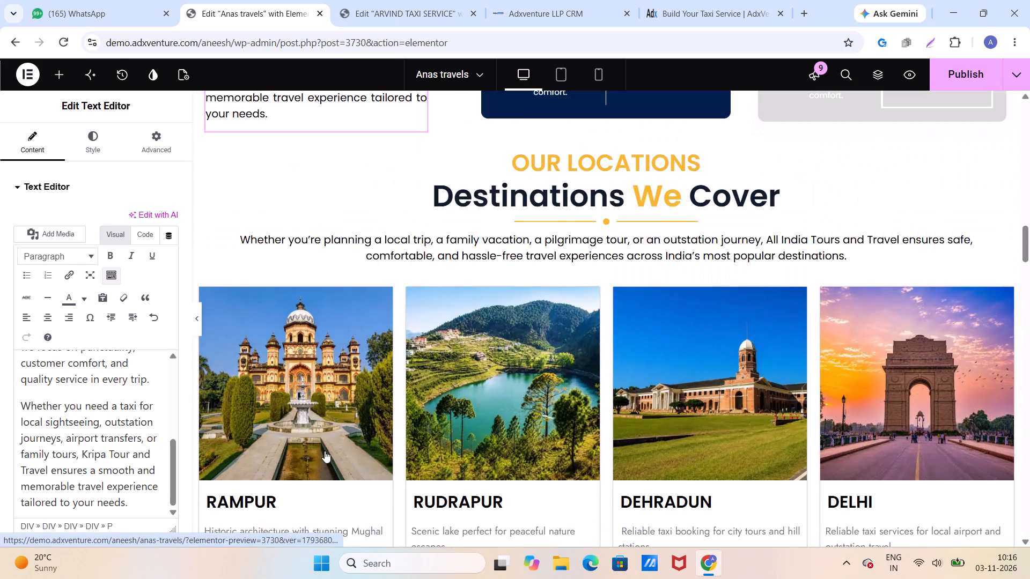
pyautogui.scroll(-3, 326, 451)
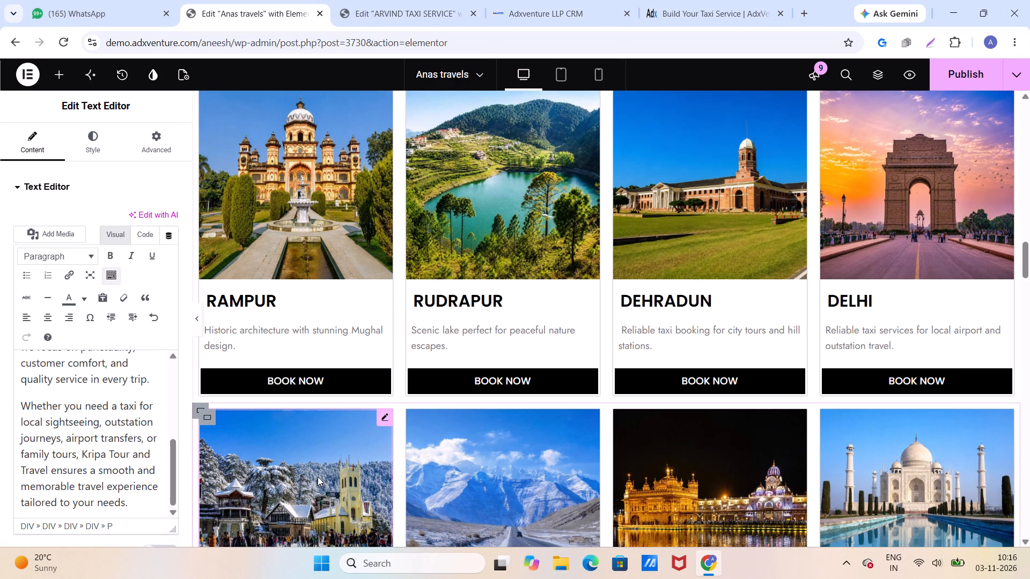
# Publish the updated Anas travels page.
pyautogui.click(961, 79)
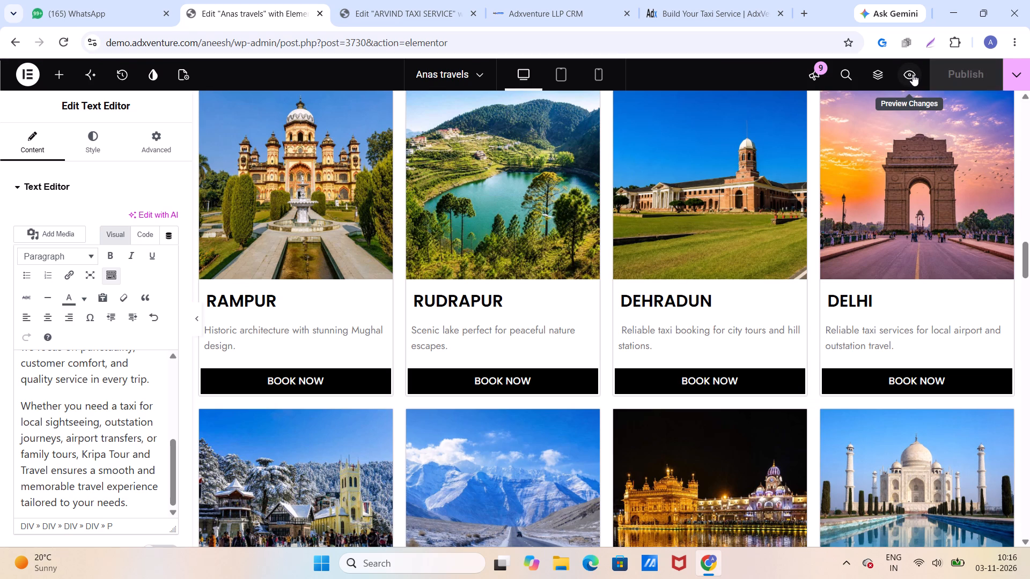
# Preview the published Anas travels page and inspect its WHO WE ARE section and destination cards.
pyautogui.click(910, 72)
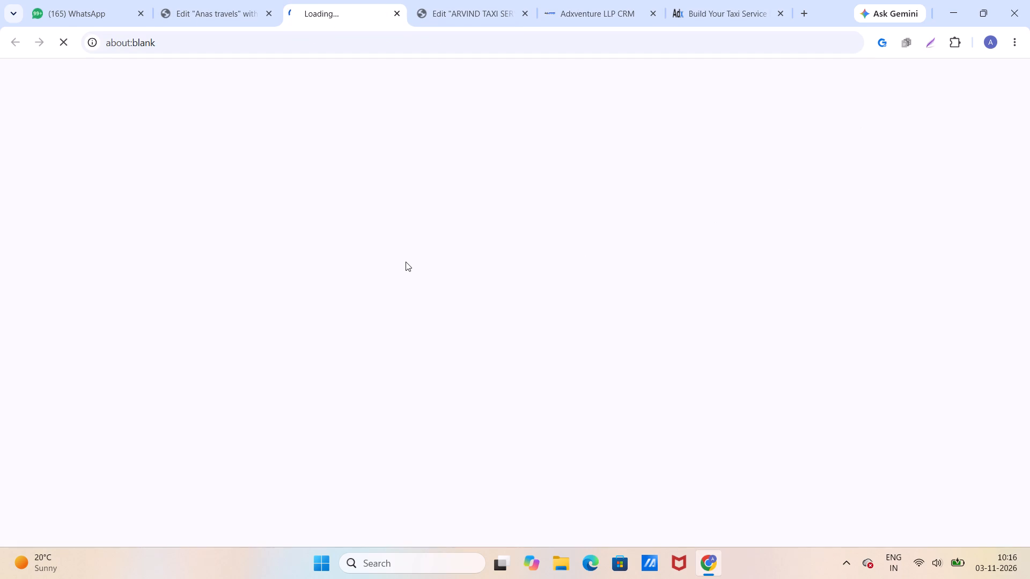
pyautogui.scroll(-11, 406, 262)
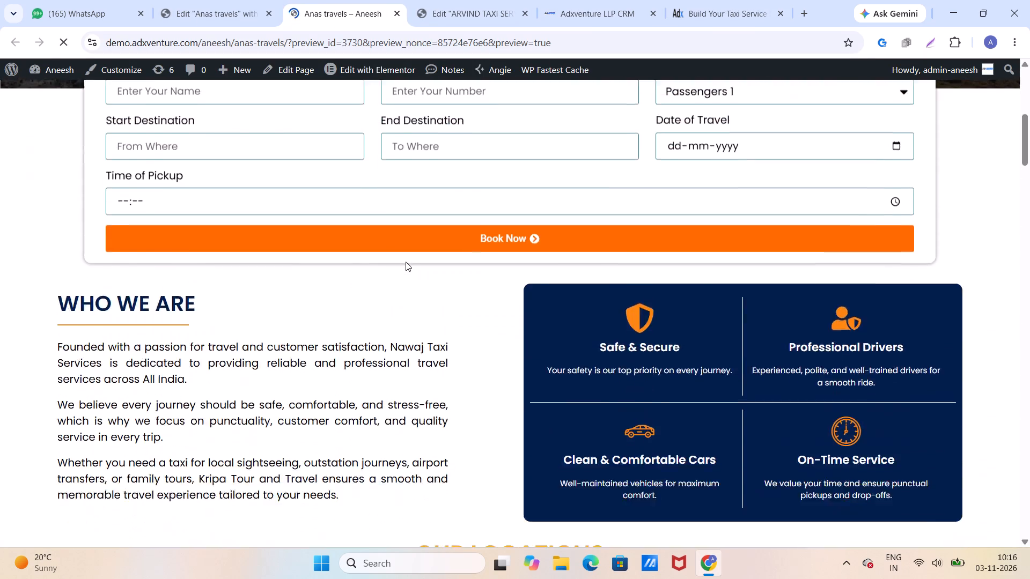
pyautogui.scroll(-10, 406, 262)
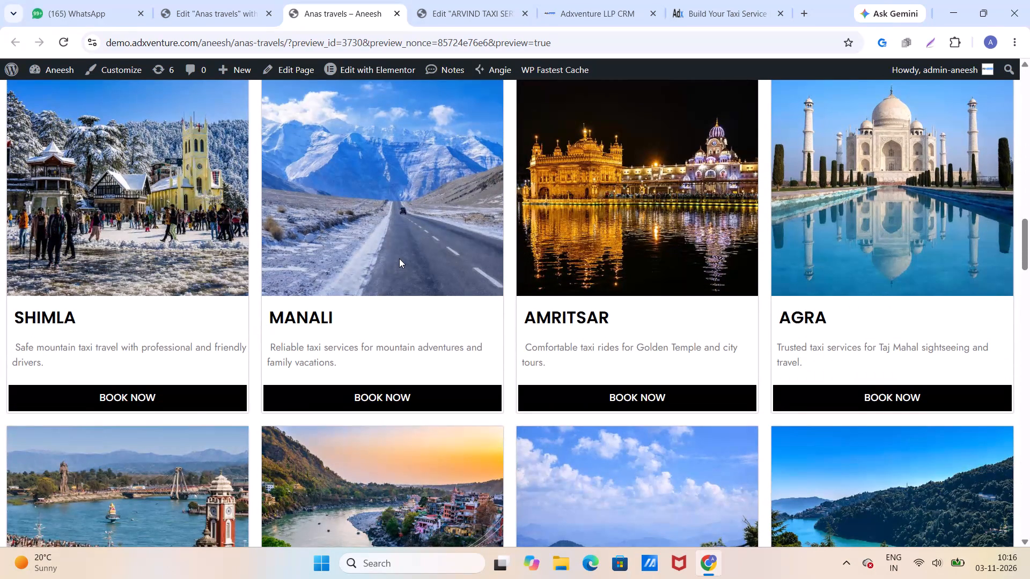
pyautogui.scroll(4, 425, 258)
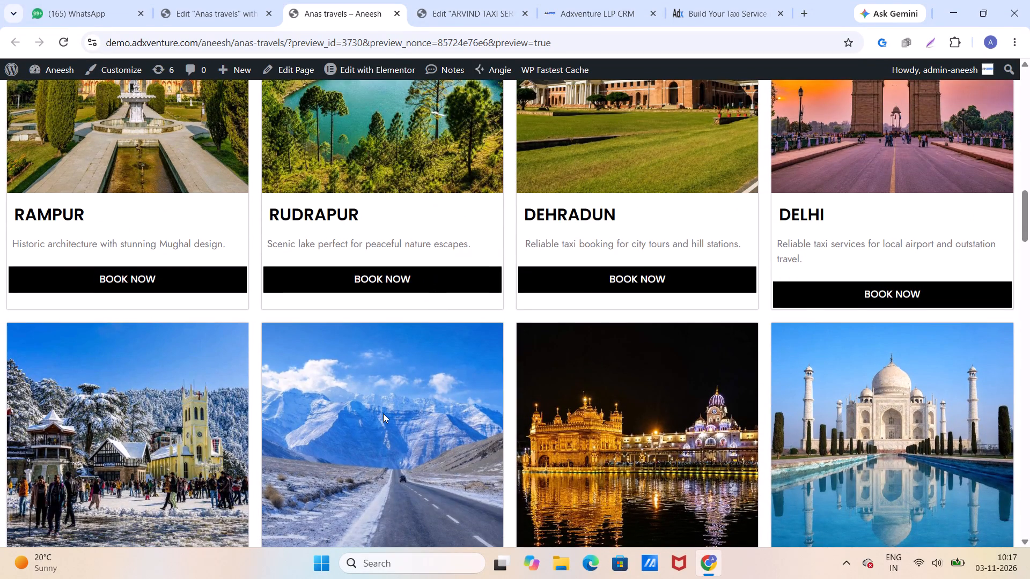
# Compare the destination cards in the Anas travels editor with those on the ARVIND TAXI SERVICE page.
pyautogui.click(192, 0)
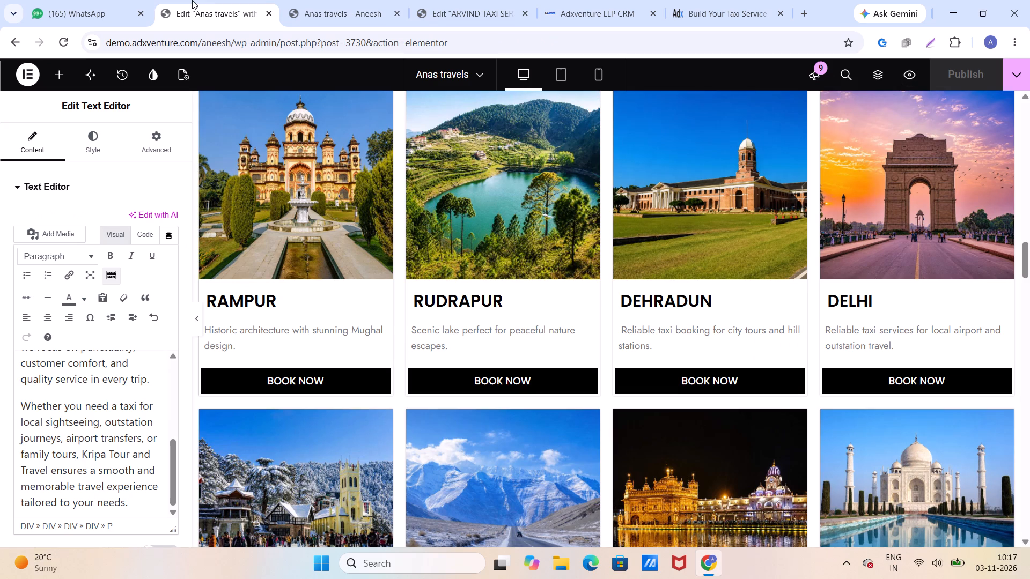
pyautogui.scroll(-1, 322, 220)
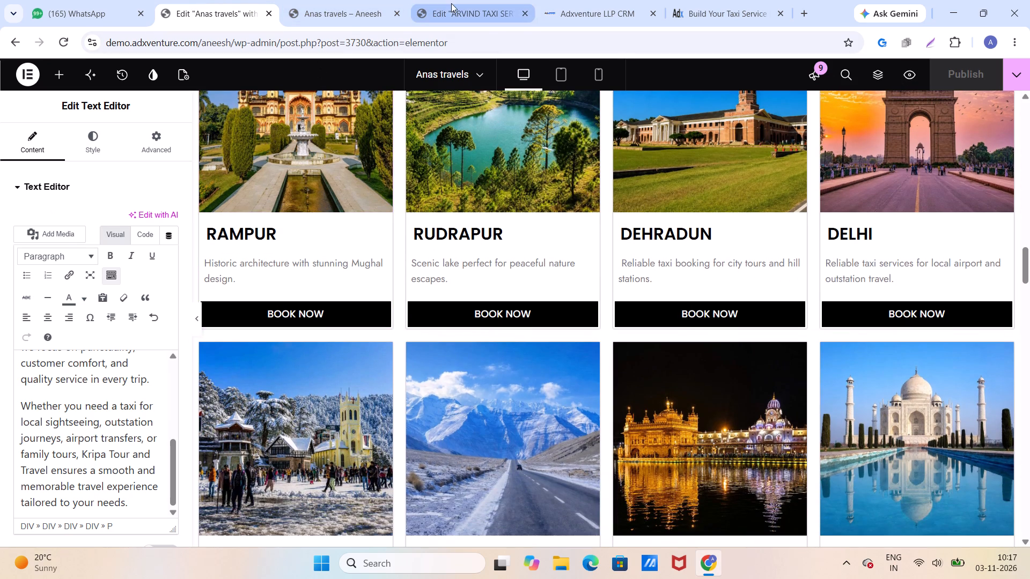
pyautogui.click(451, 3)
pyautogui.scroll(-1, 425, 203)
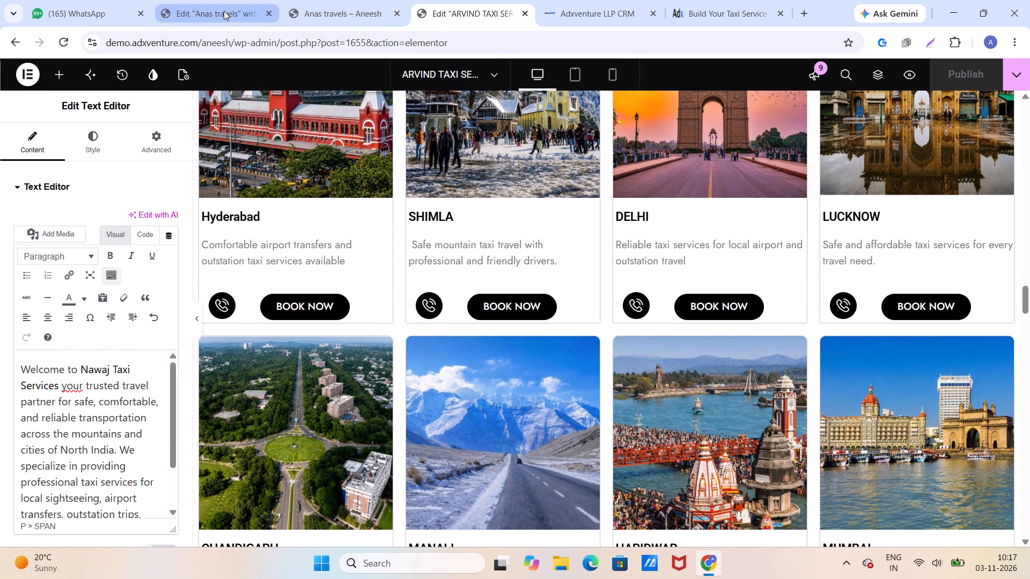
pyautogui.click(224, 11)
pyautogui.scroll(1, 341, 232)
pyautogui.scroll(-2, 341, 231)
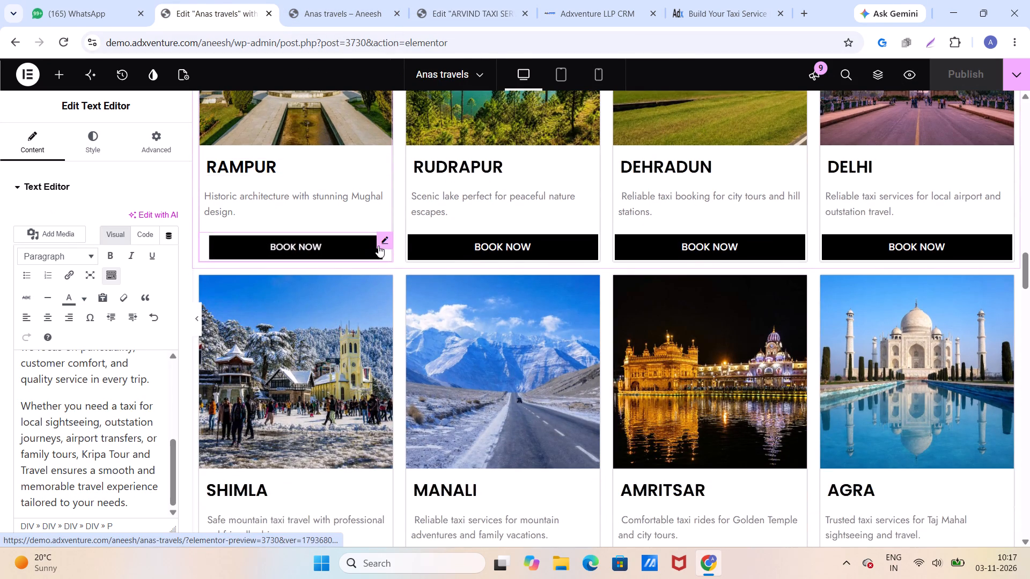
# Shorten the DELHI card description to "Reliable taxi services for local and outstation travel." by removing the word "airport".
pyautogui.scroll(1, 237, 147)
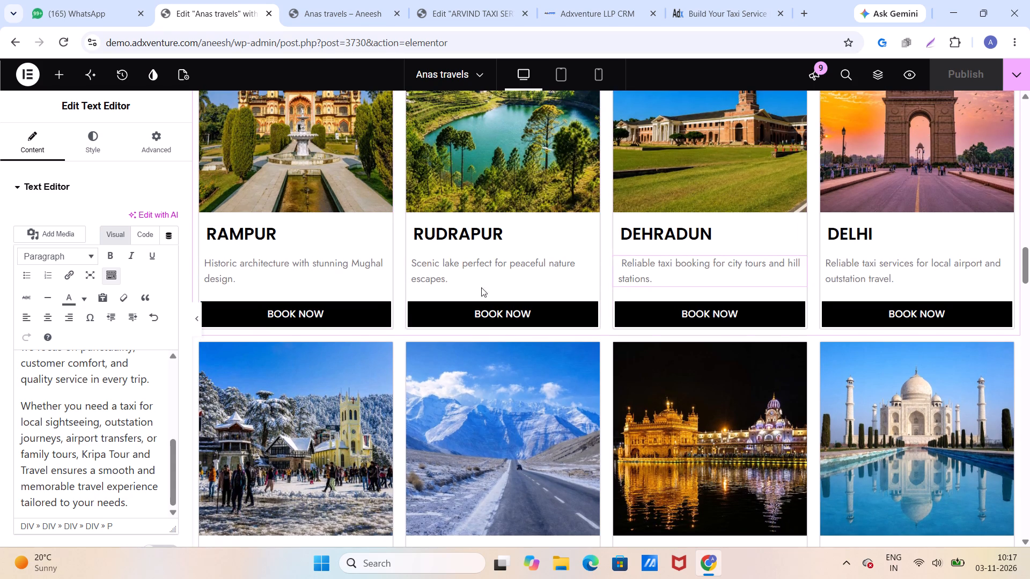
pyautogui.click(304, 276)
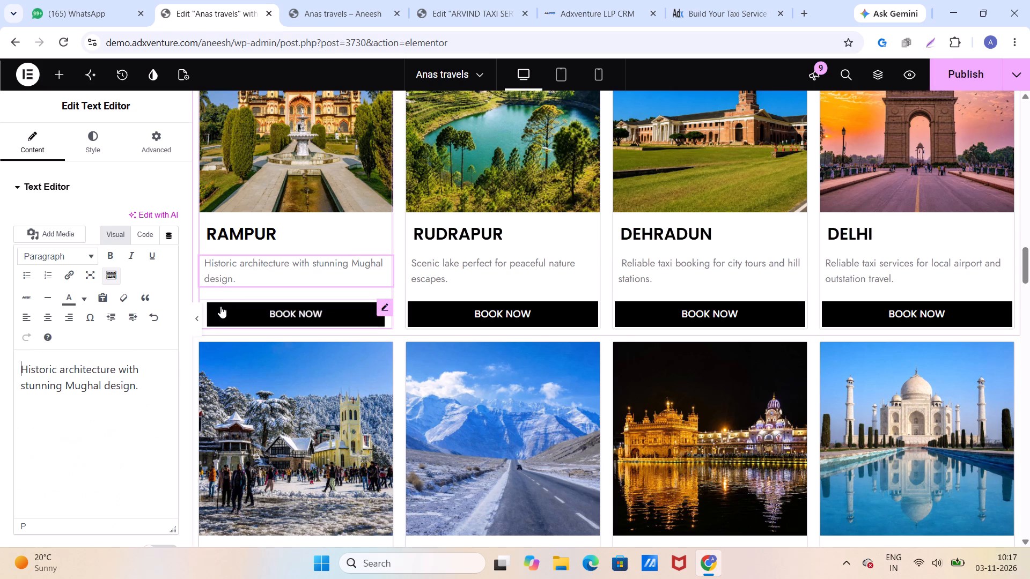
pyautogui.click(853, 270)
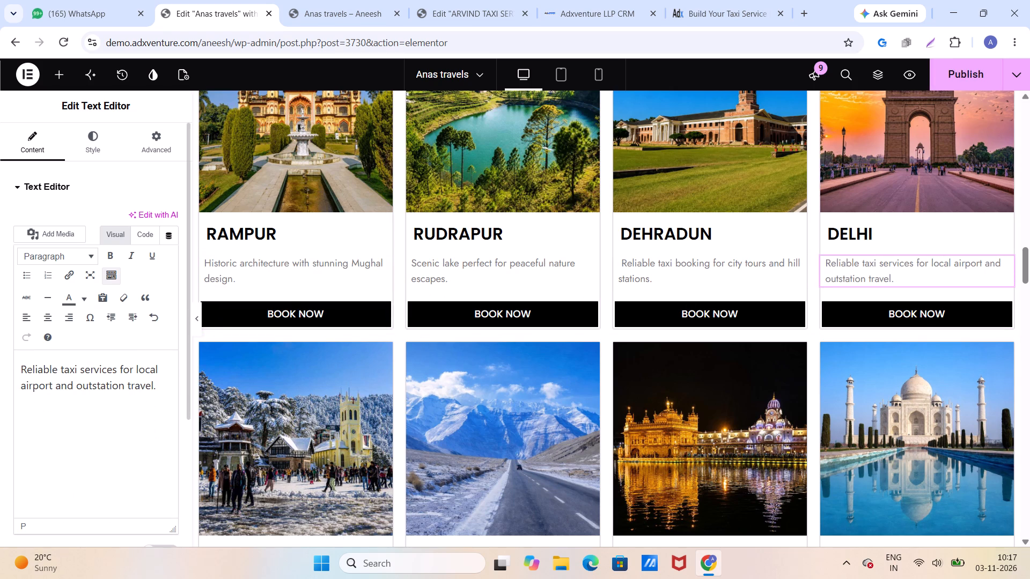
pyautogui.moveTo(52, 388); pyautogui.dragTo(16, 388)
pyautogui.press('BackSpace')
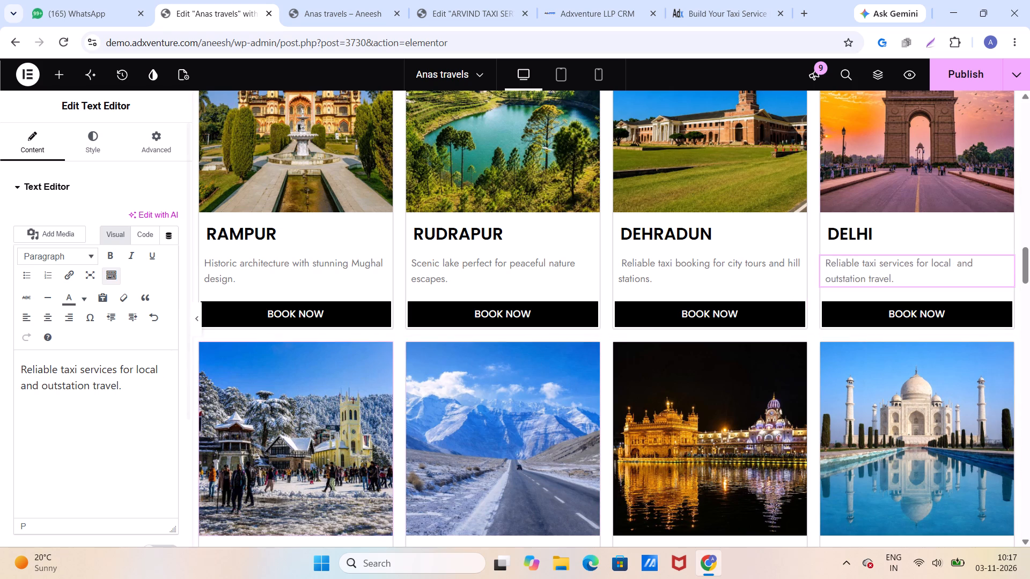
pyautogui.click(19, 384)
pyautogui.press('BackSpace')
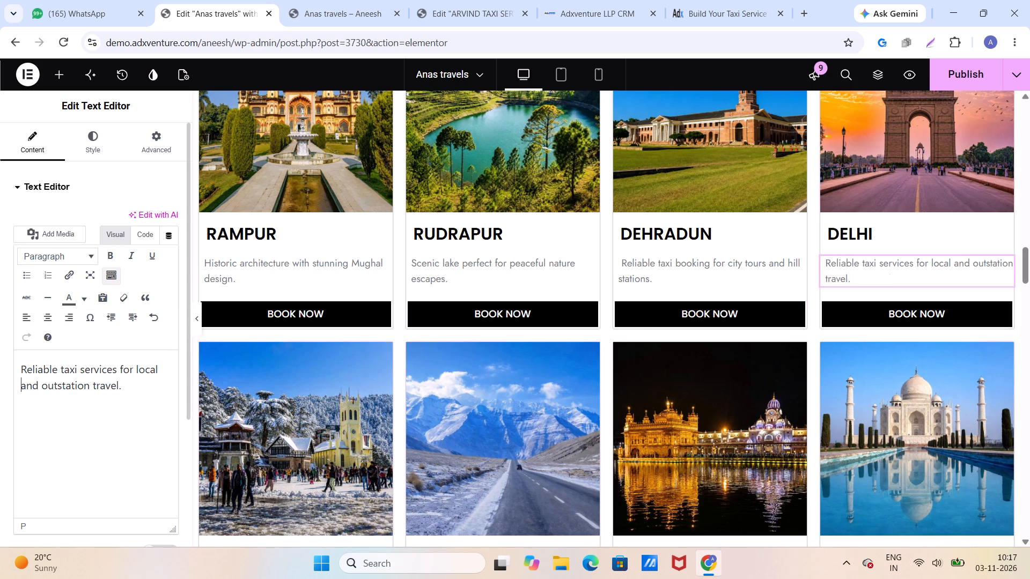
# Publish the page with the edited DELHI card description.
pyautogui.click(961, 74)
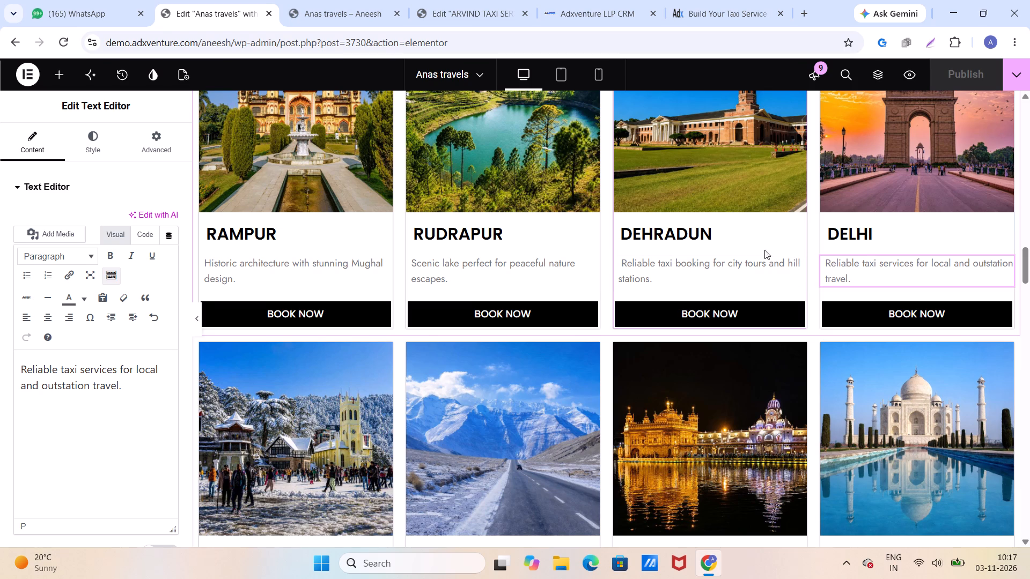
# Open the WHY CHOOSE US introduction paragraph for editing and select the business name "Anas Travels" in it.
pyautogui.scroll(-6, 743, 248)
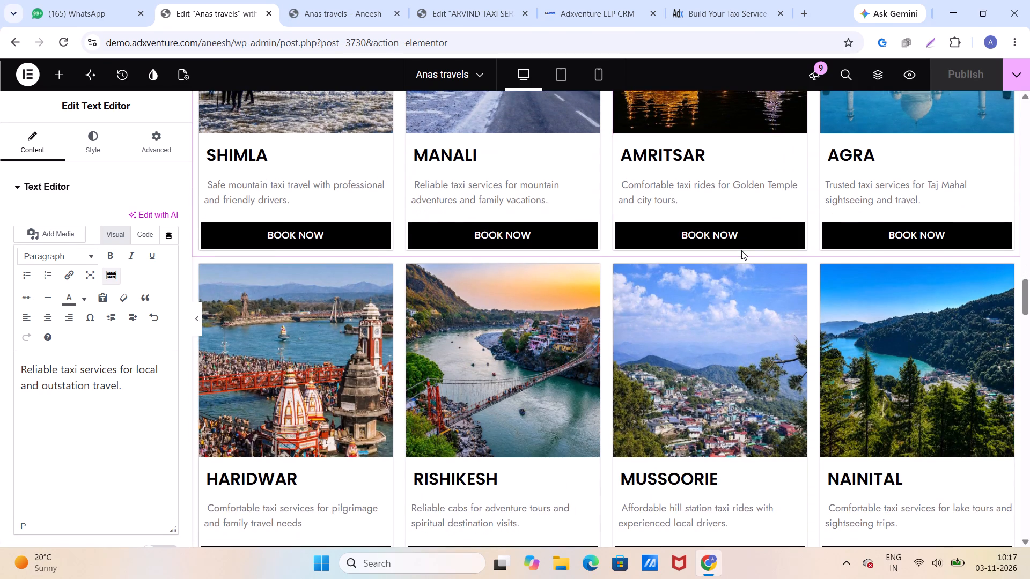
pyautogui.scroll(-8, 741, 250)
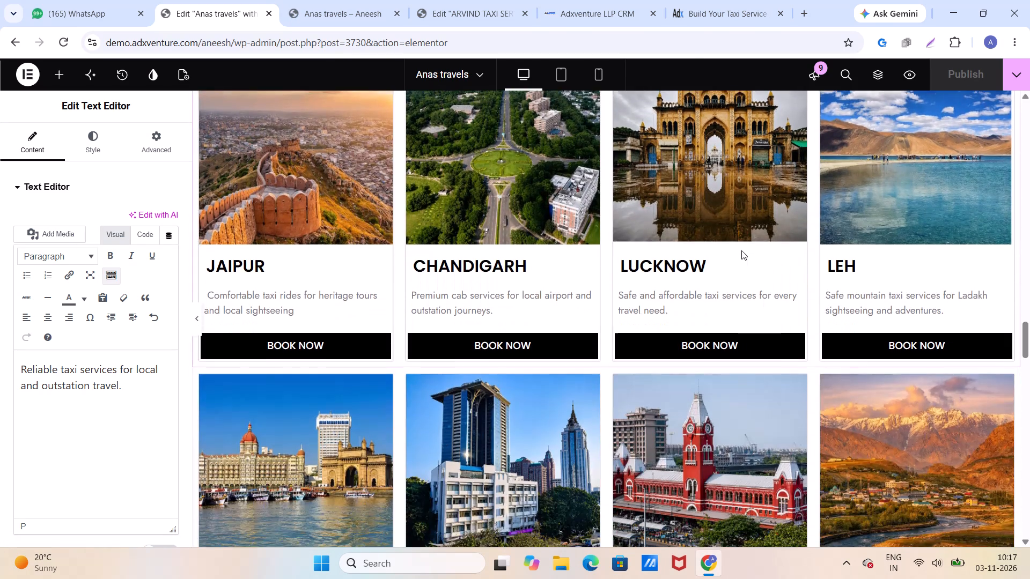
pyautogui.scroll(-5, 741, 250)
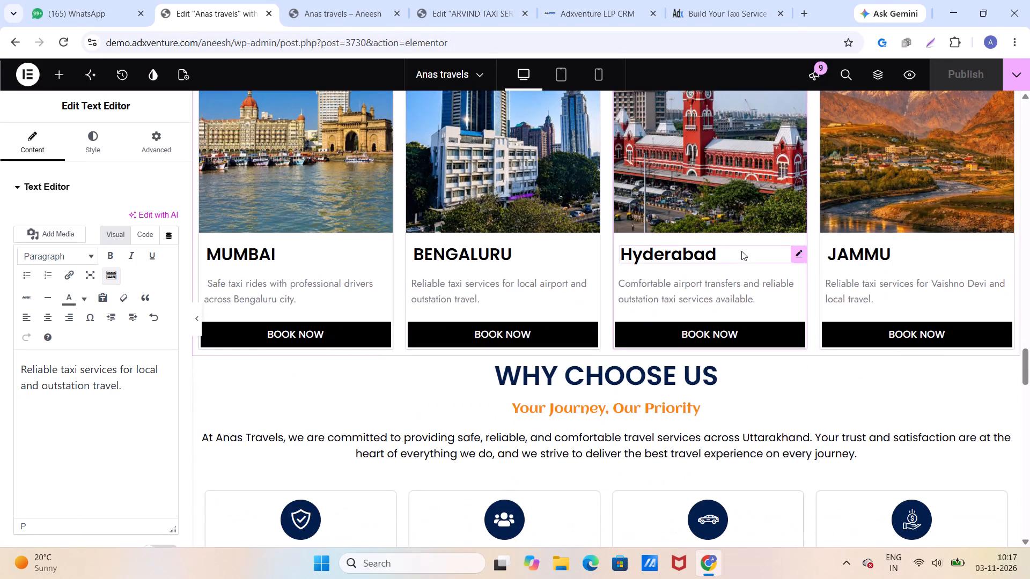
pyautogui.scroll(-3, 741, 251)
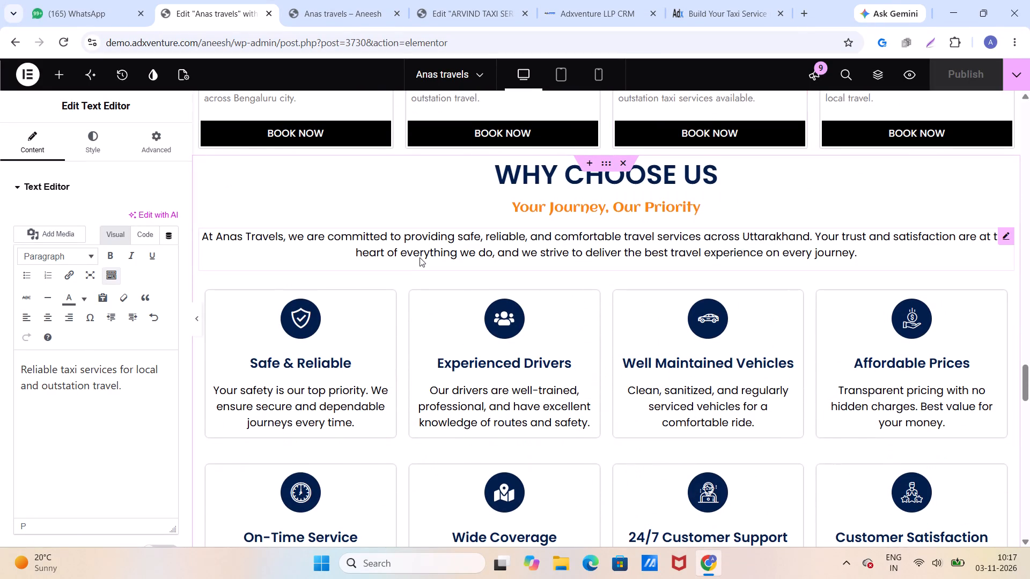
pyautogui.click(420, 253)
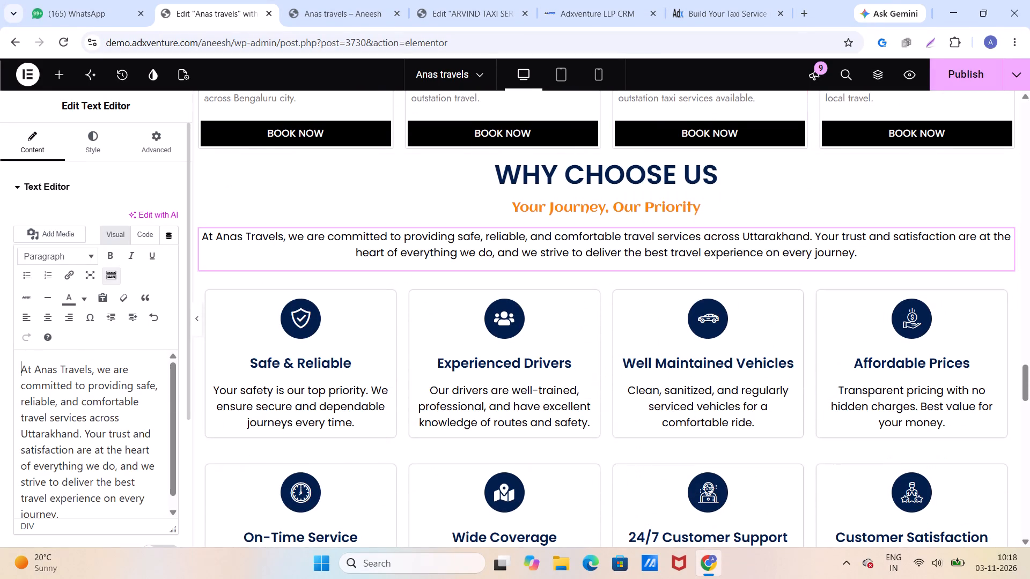
pyautogui.moveTo(92, 369); pyautogui.dragTo(34, 370)
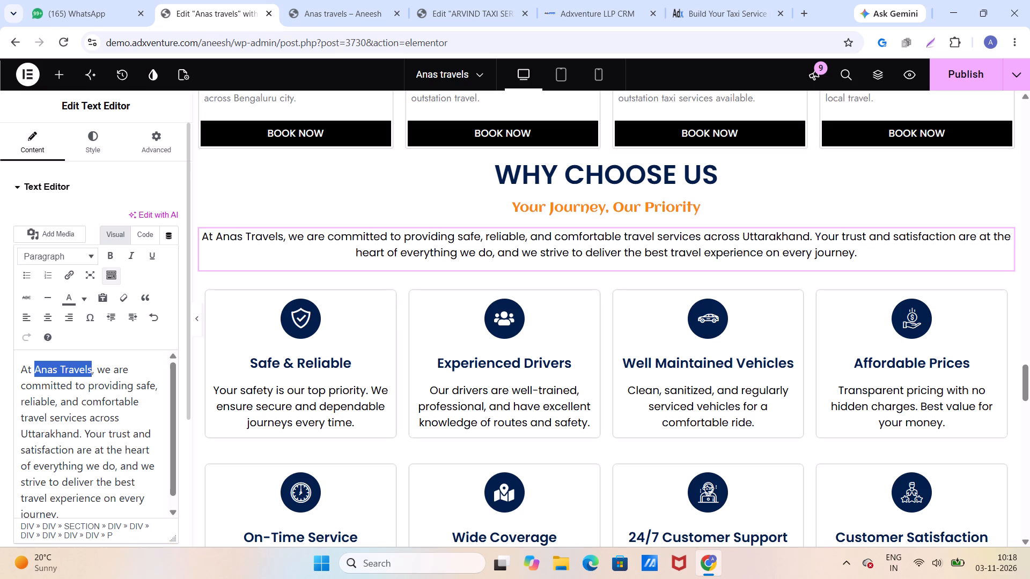
# In the WHY CHOOSE US introduction, replace the business name with "Nawaj Taxi Services" and the region "Uttarakhand" with "All india".
pyautogui.hotkey('ctrl', 'v')
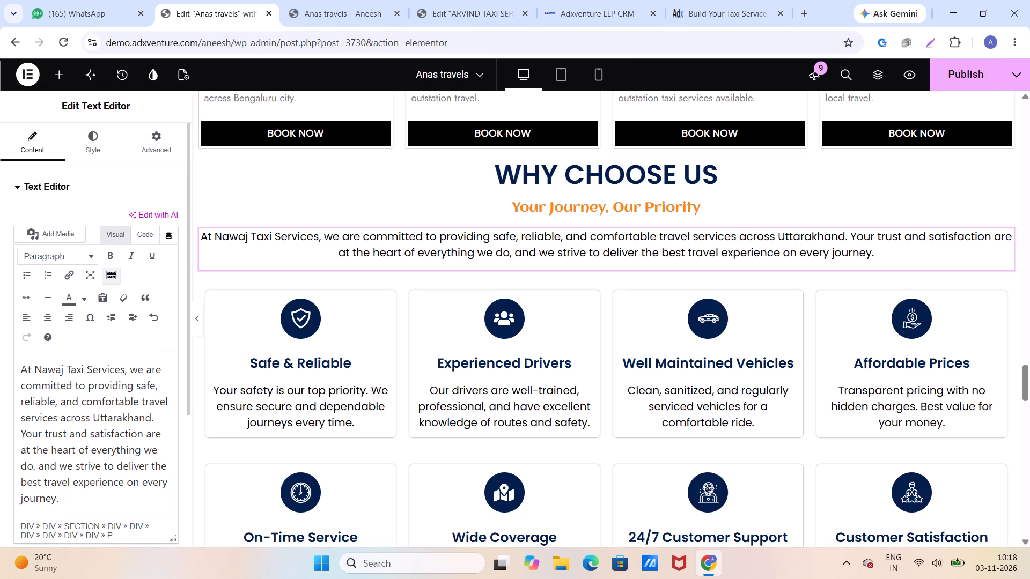
pyautogui.moveTo(151, 418); pyautogui.dragTo(95, 414)
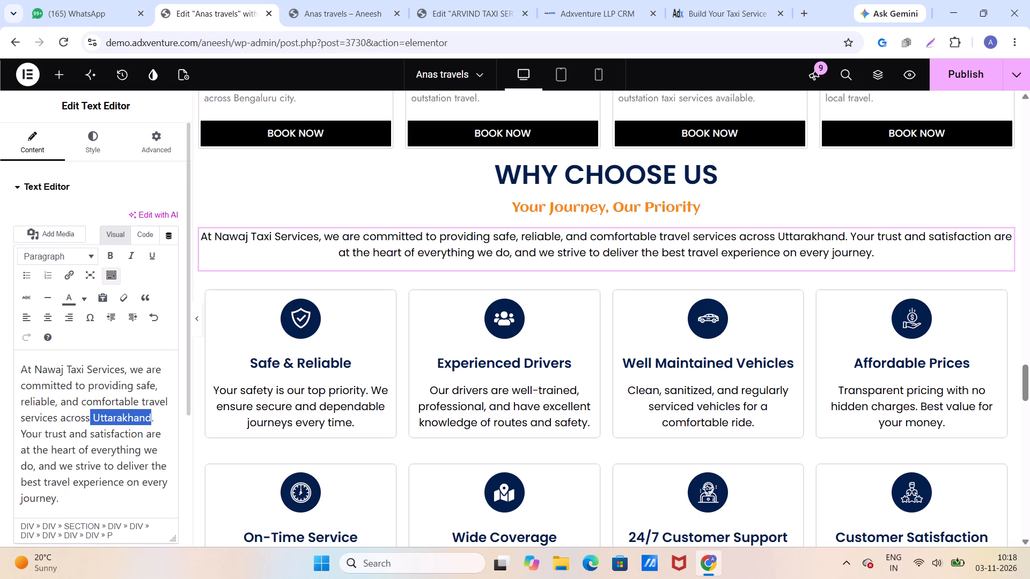
pyautogui.press('BackSpace')
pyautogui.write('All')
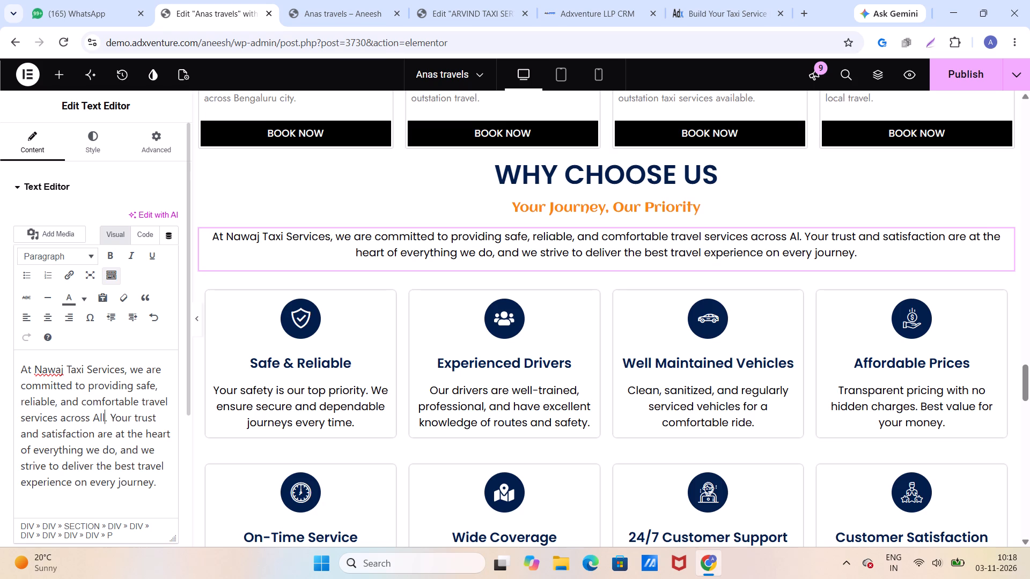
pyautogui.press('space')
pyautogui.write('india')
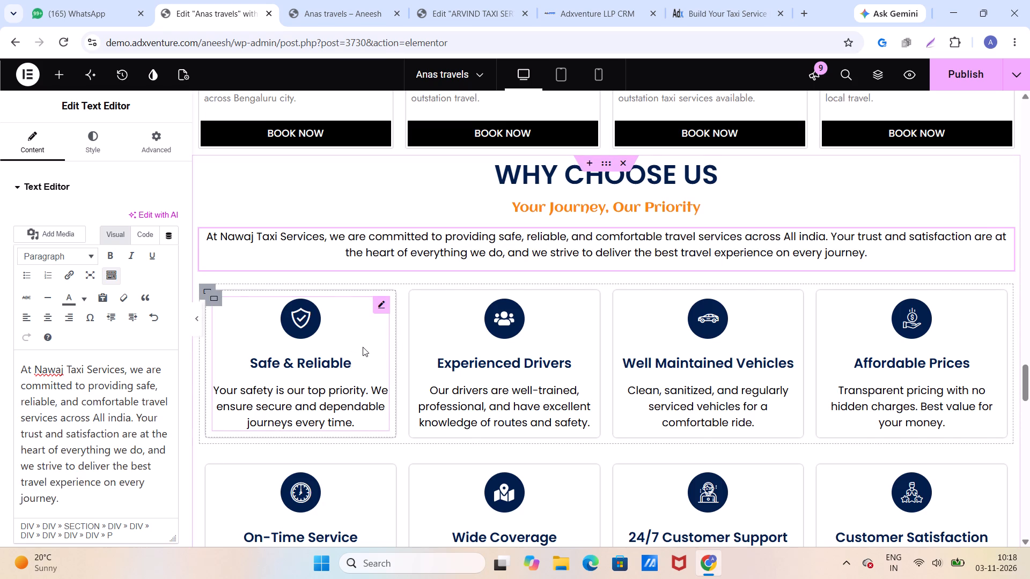
# Check the WHY CHOOSE US feature cards and the Our Testimonials section for business names and regions that need updating.
pyautogui.scroll(-3, 488, 318)
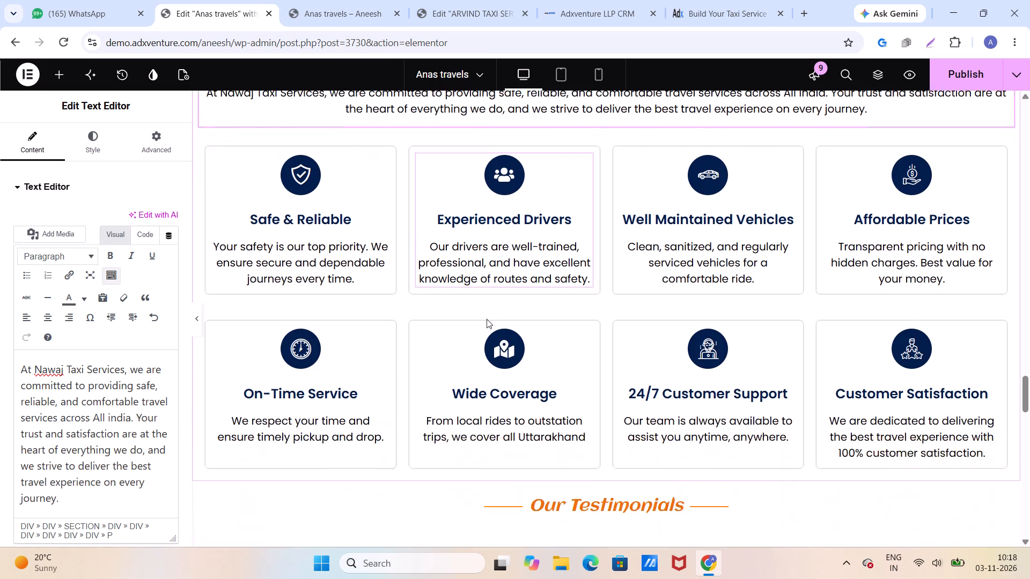
pyautogui.scroll(-5, 487, 319)
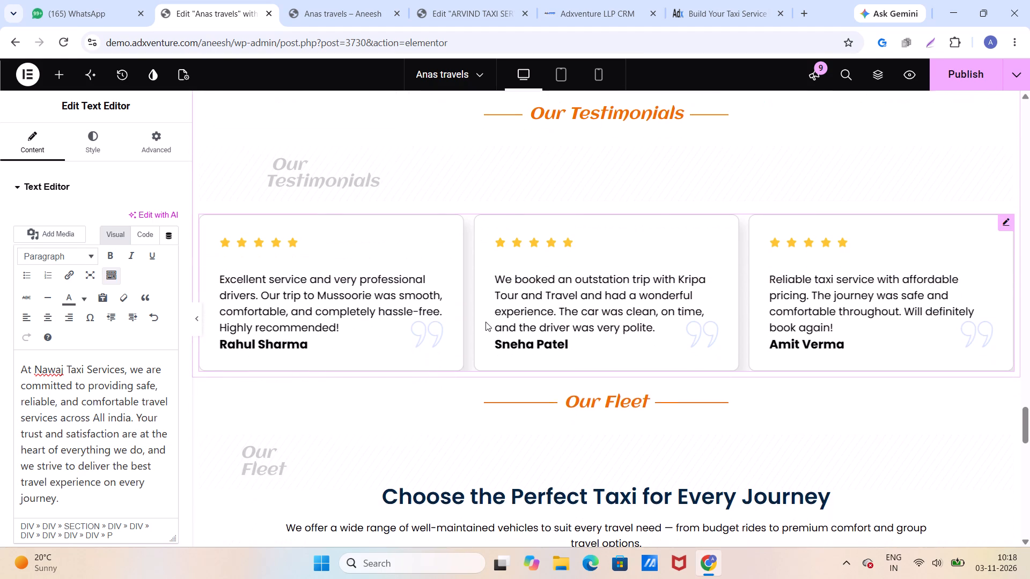
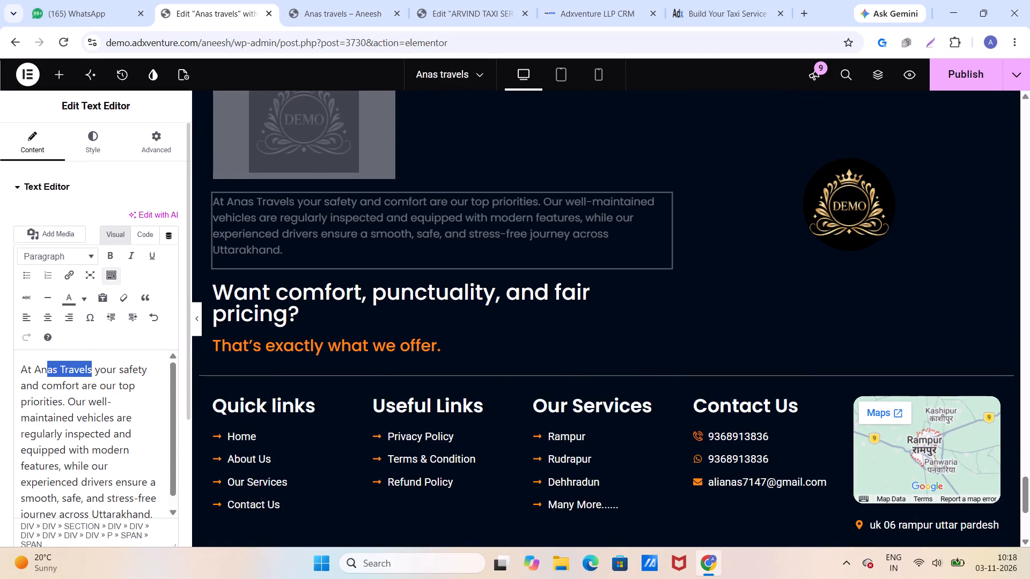
# Replace the business name "Anas Travels" in the safety and comfort paragraph with "Nawaj Taxi Services".
pyautogui.moveTo(46, 368); pyautogui.dragTo(38, 365)
pyautogui.hotkey('ctrl', 'v')
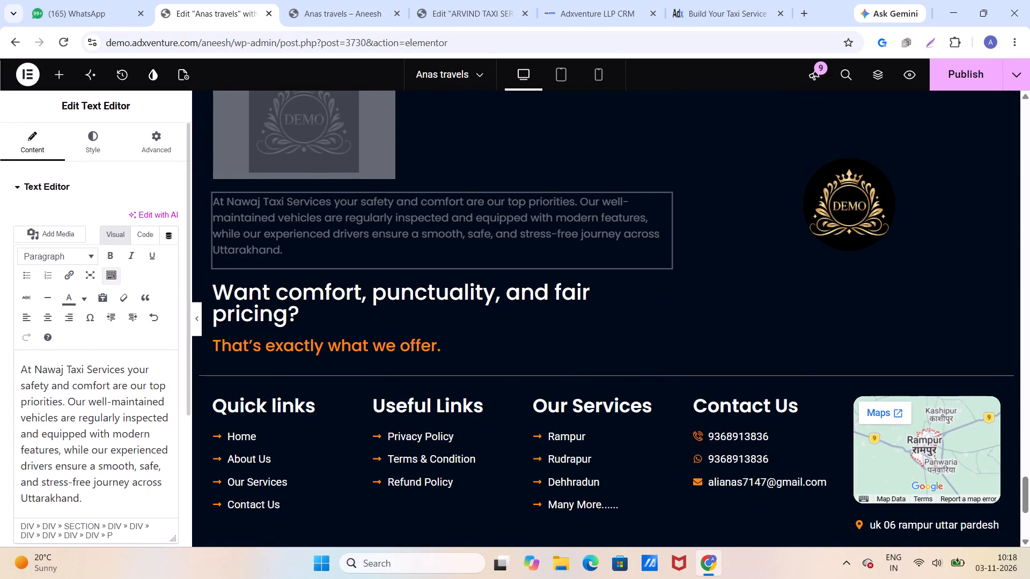
# Open the Rampur item of the footer's Our Services list for editing.
pyautogui.scroll(-1, 378, 226)
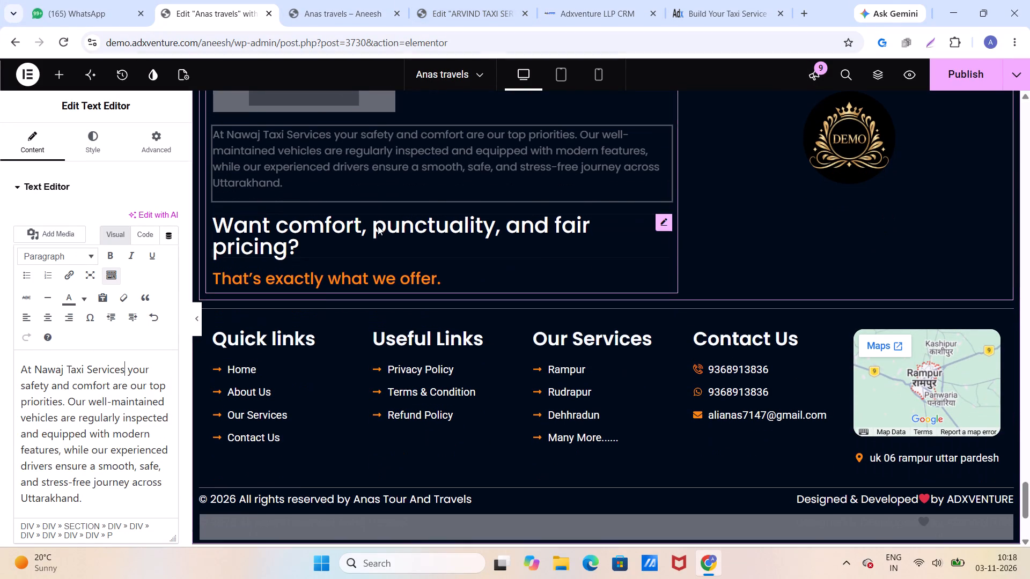
pyautogui.click(581, 387)
pyautogui.click(34, 262)
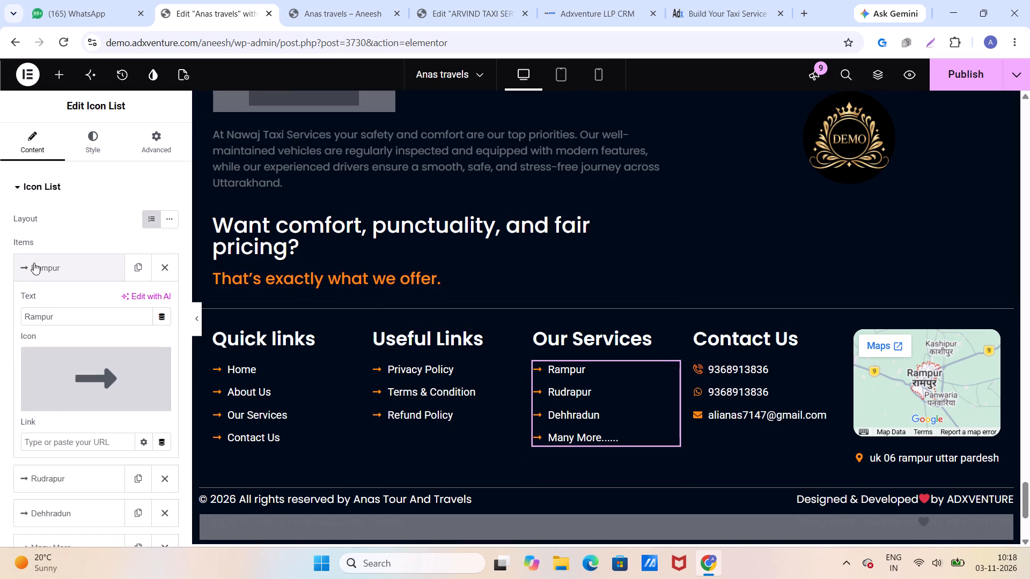
# Change the first item of the footer's Our Services list to "Delhi".
pyautogui.moveTo(74, 317); pyautogui.dragTo(73, 318)
pyautogui.moveTo(73, 318); pyautogui.dragTo(17, 320)
pyautogui.write('Delhi')
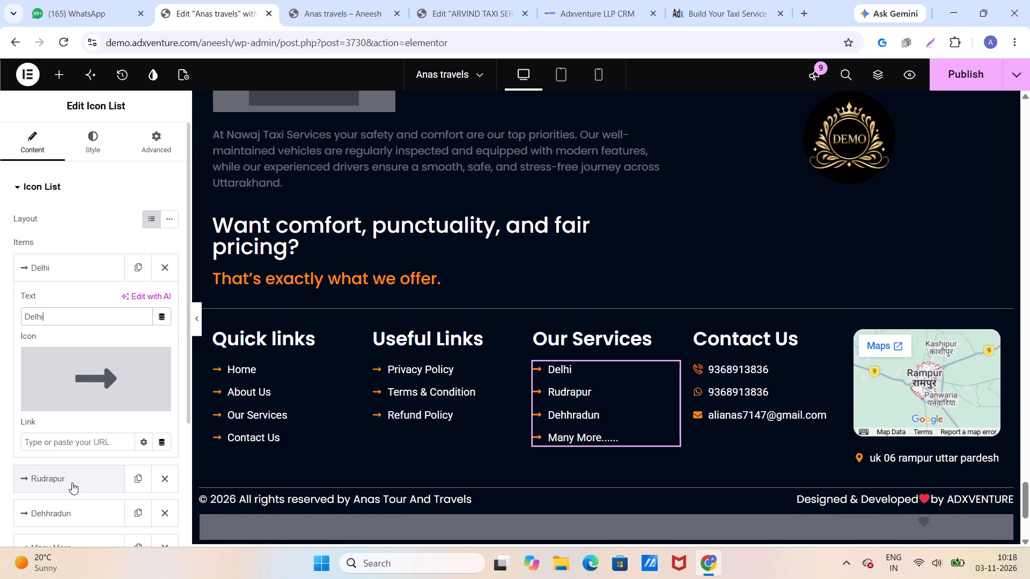
# Change the second item of the Our Services list to "Mumbai", checking the page's destination cards for the city to use.
pyautogui.click(72, 482)
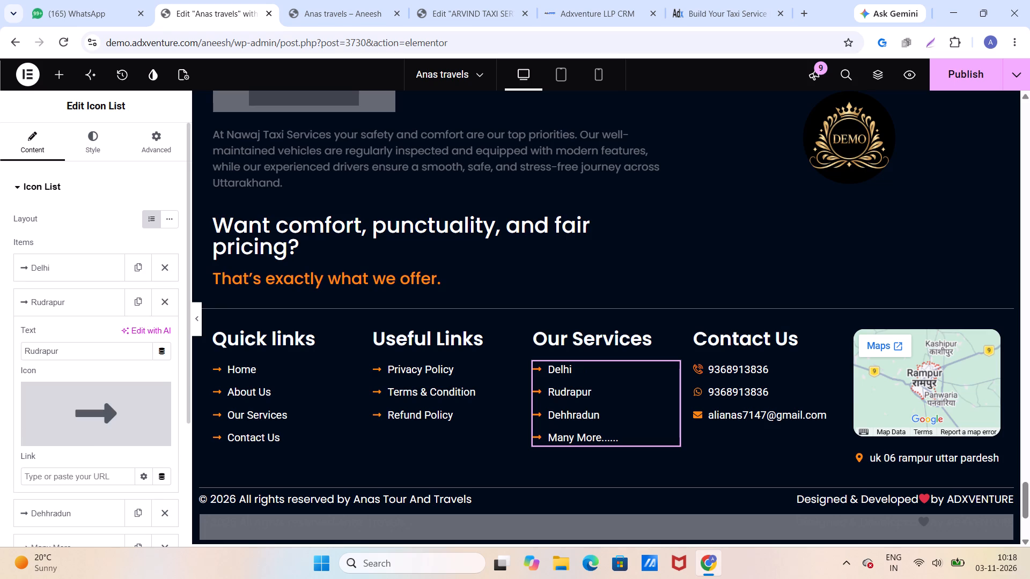
pyautogui.moveTo(64, 352); pyautogui.dragTo(3, 360)
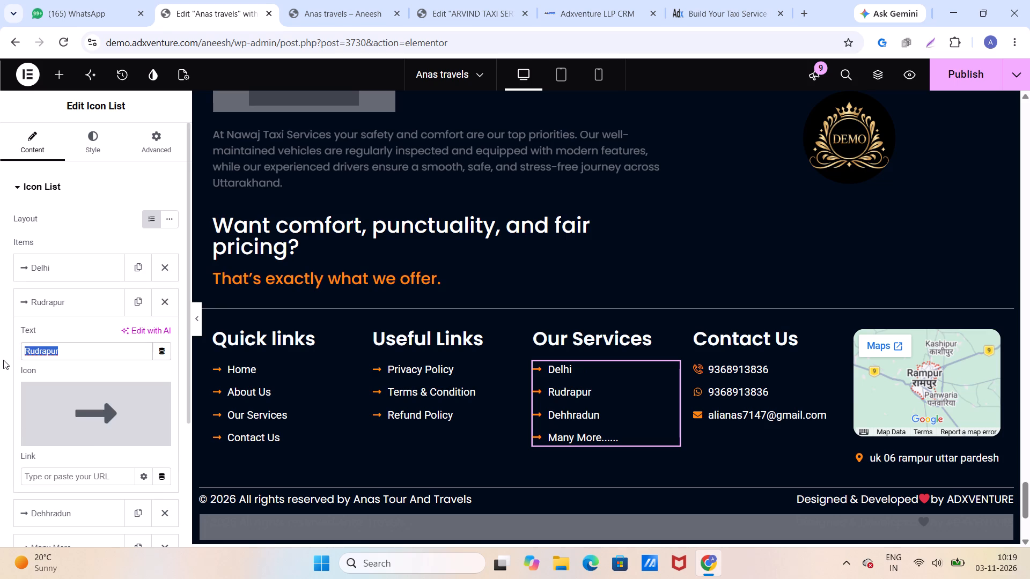
pyautogui.scroll(14, 417, 274)
pyautogui.scroll(7, 416, 272)
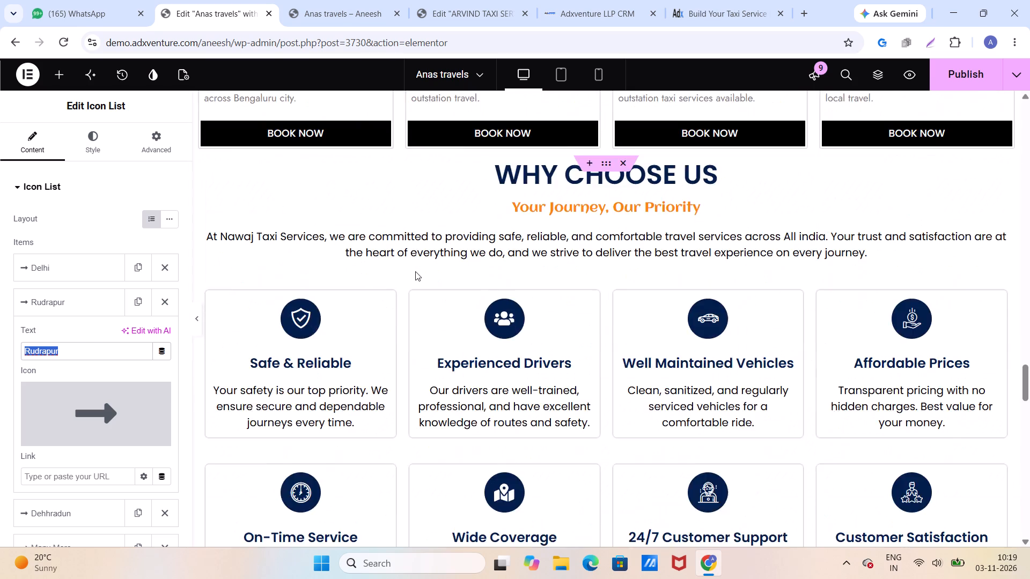
pyautogui.scroll(14, 415, 271)
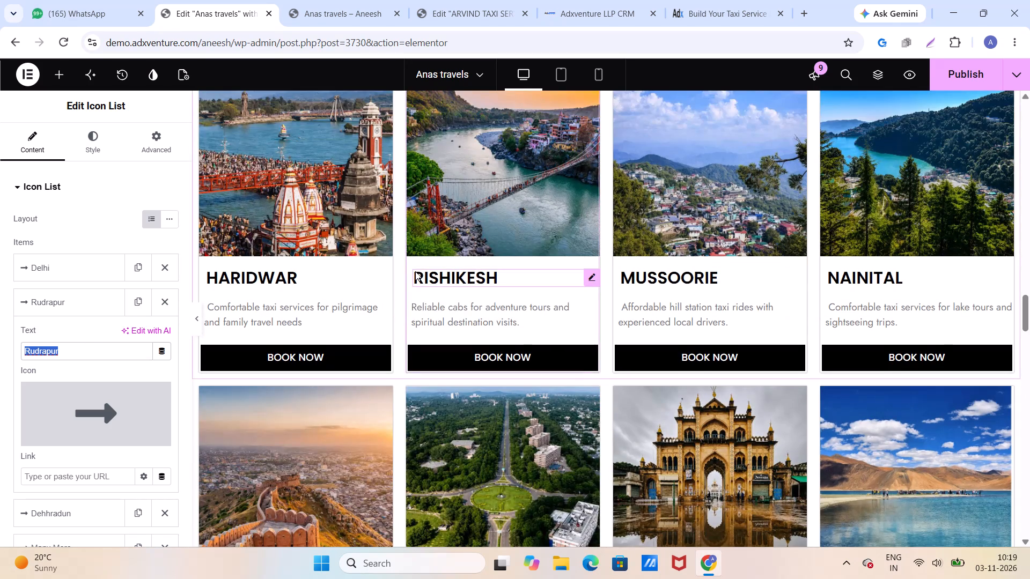
pyautogui.scroll(7, 415, 271)
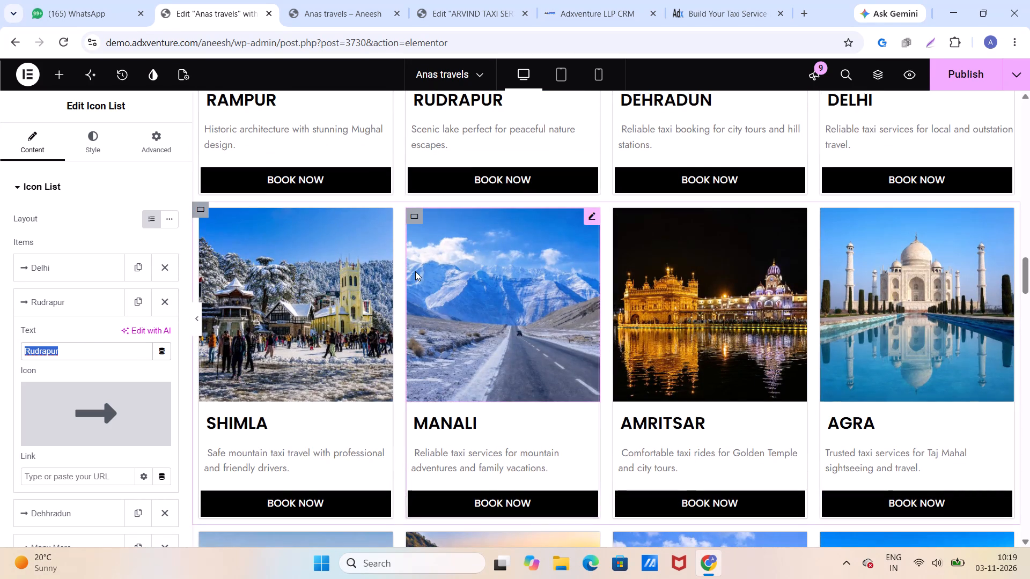
pyautogui.scroll(7, 415, 271)
pyautogui.scroll(-4, 415, 271)
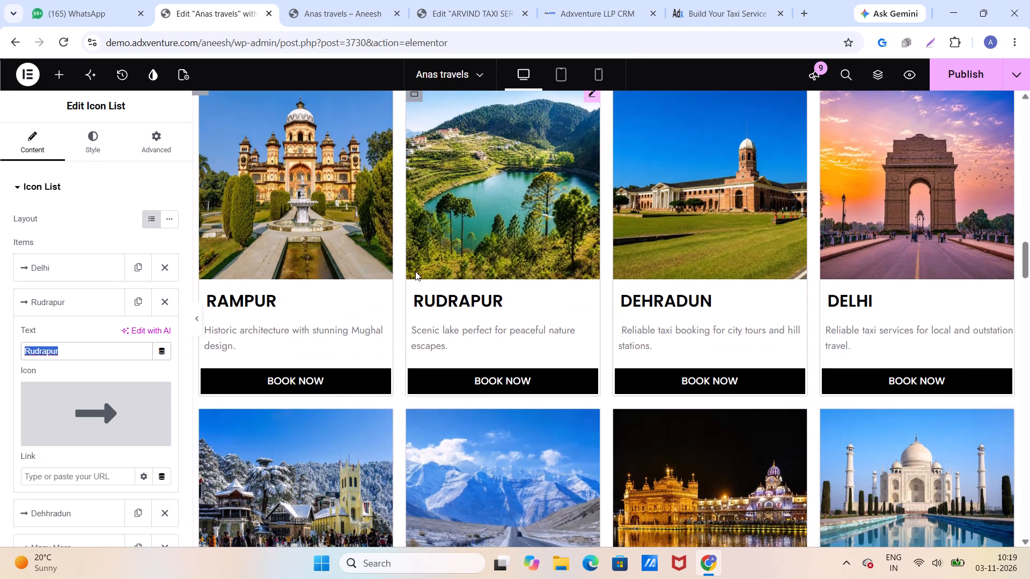
pyautogui.scroll(-12, 415, 271)
pyautogui.scroll(1, 415, 271)
pyautogui.scroll(-5, 415, 271)
pyautogui.scroll(1, 415, 271)
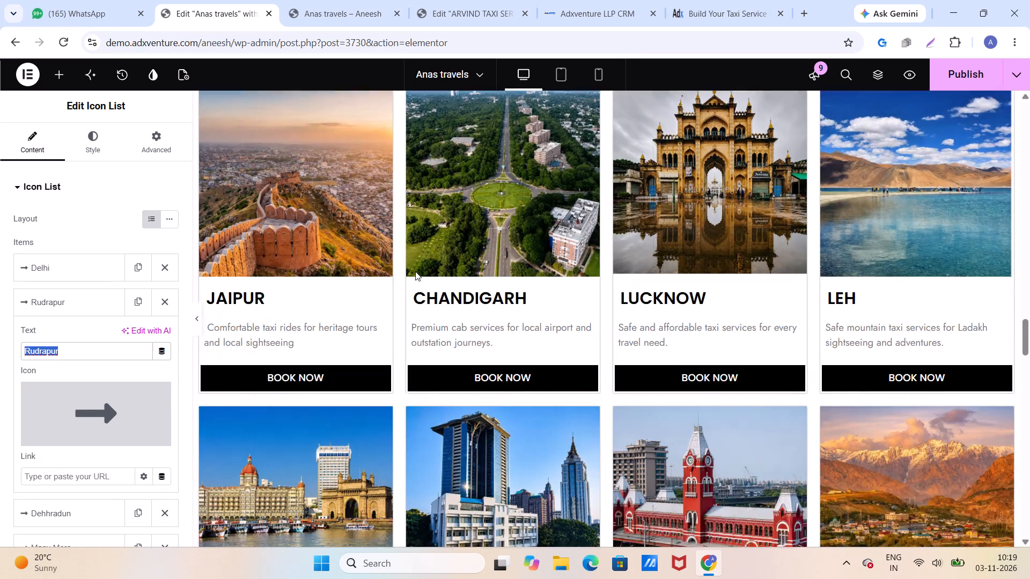
pyautogui.scroll(-6, 415, 271)
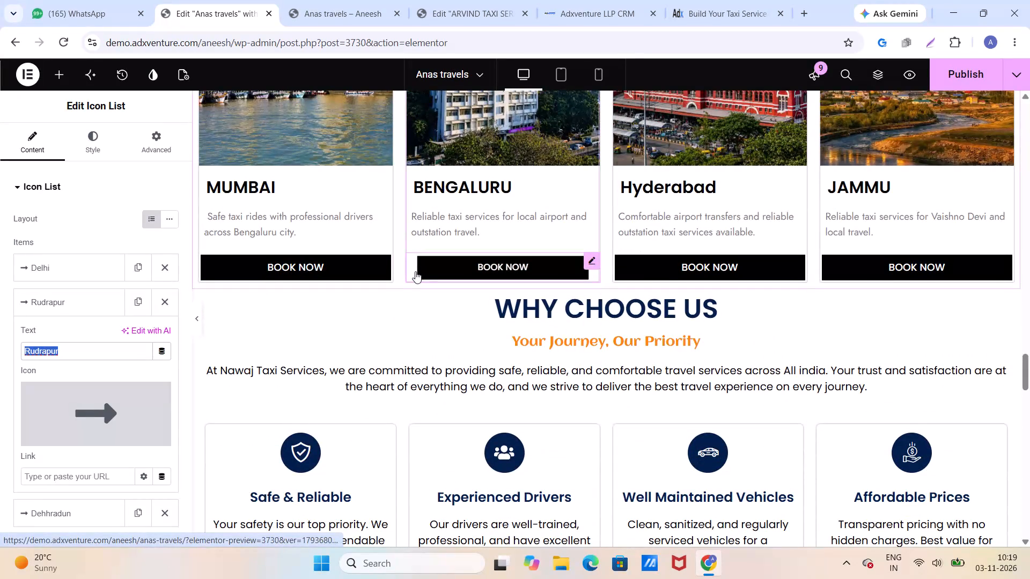
pyautogui.write('Mumbai')
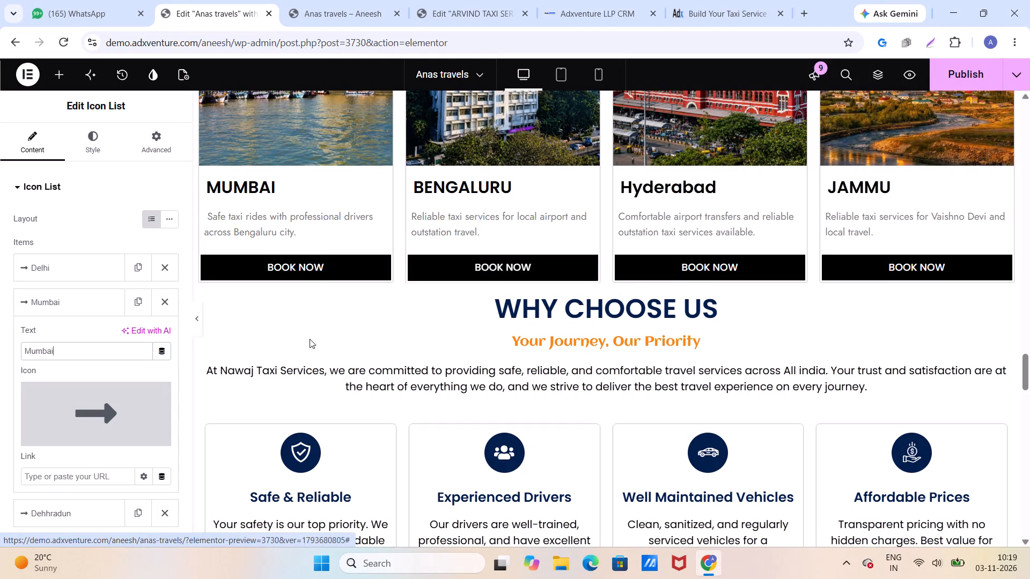
# Enter "Bengaluru" as the link of the "Dehhradun" item in the Our Services list.
pyautogui.scroll(-7, 128, 365)
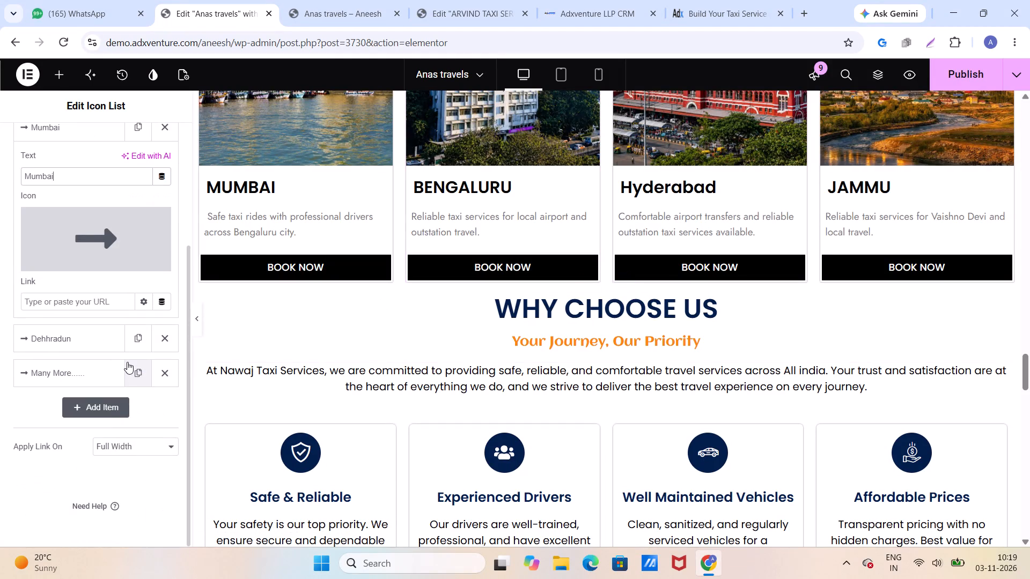
pyautogui.click(71, 340)
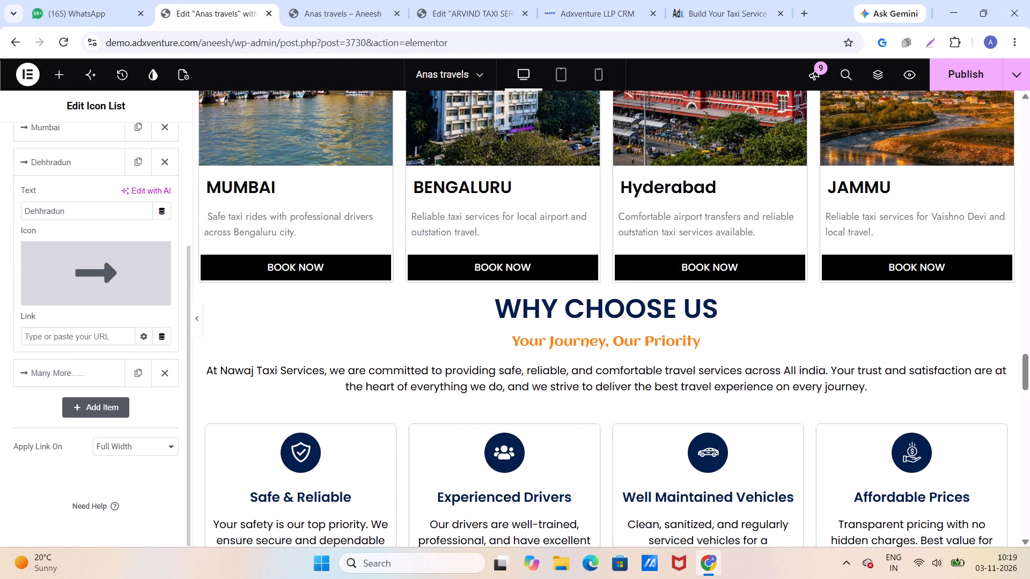
pyautogui.click(72, 337)
pyautogui.write('Ben')
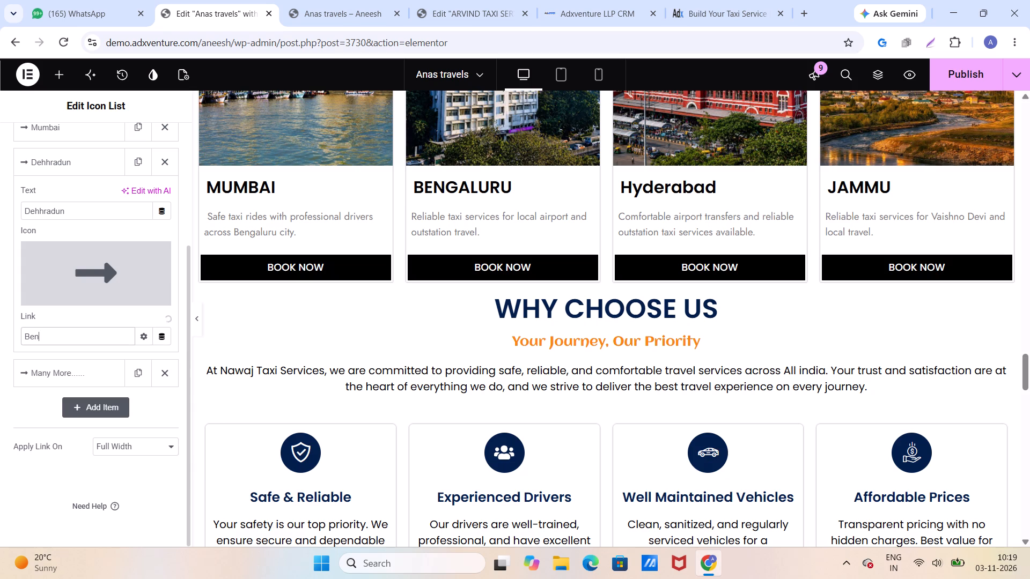
pyautogui.press('g')
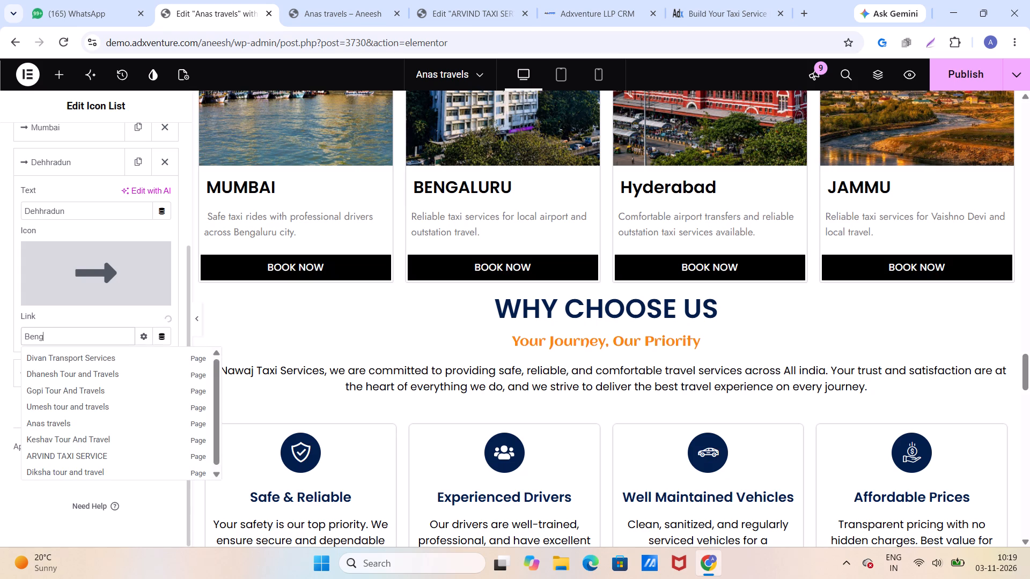
pyautogui.press('a')
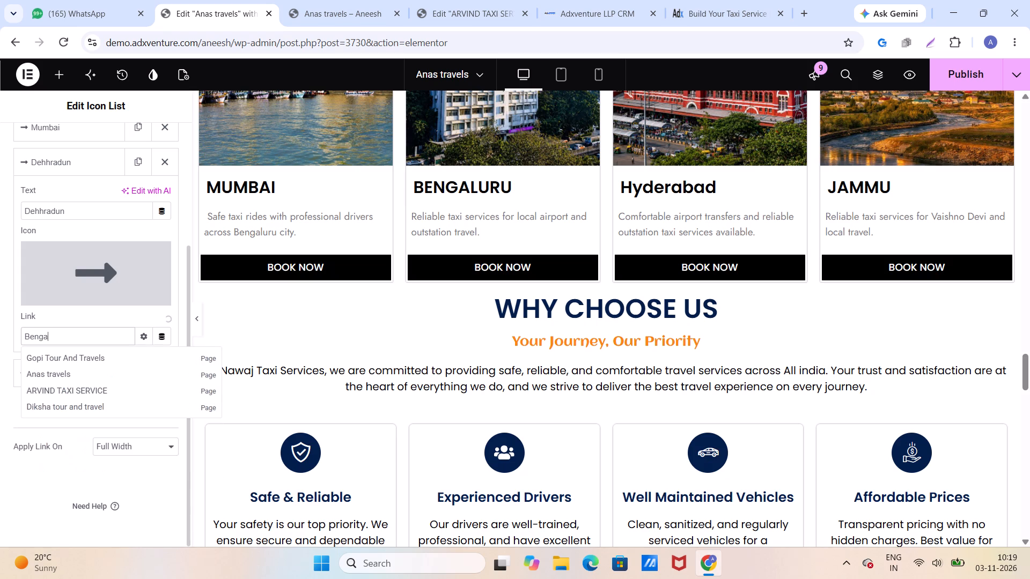
pyautogui.press('l')
pyautogui.write('uru')
# Publish the page with the edited Our Services list.
pyautogui.click(972, 74)
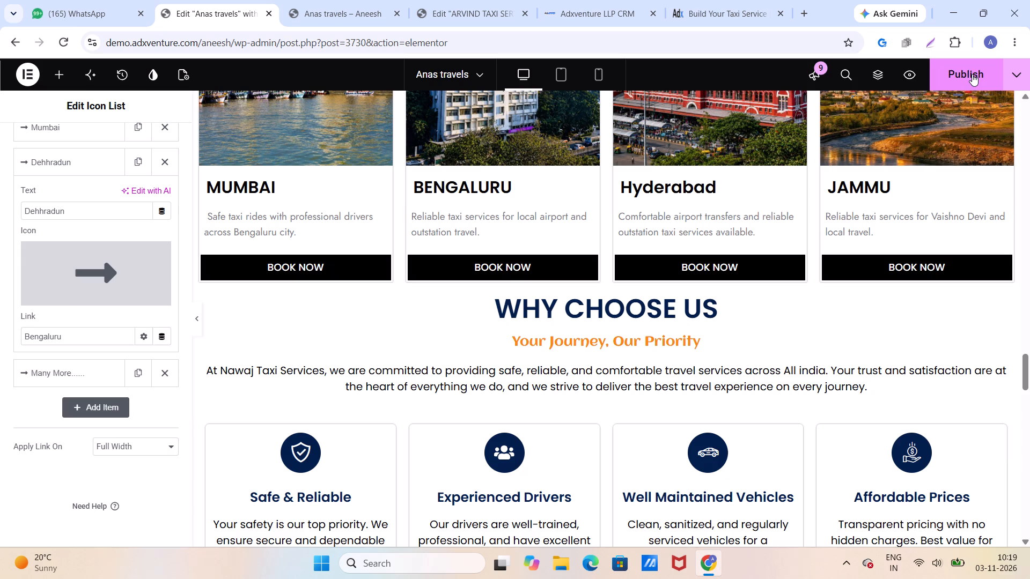
# Move the row of MUMBAI, BENGALURU, Hyderabad and JAMMU cards up past the JAIPUR, HARIDWAR and SHIMLA rows of destination cards.
pyautogui.scroll(3, 732, 175)
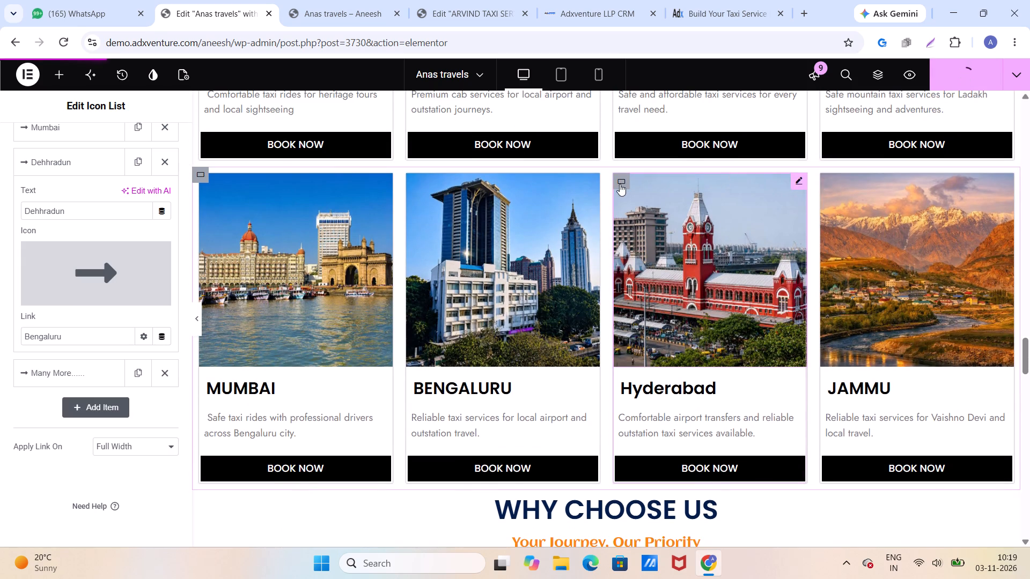
pyautogui.moveTo(199, 173); pyautogui.dragTo(201, 173)
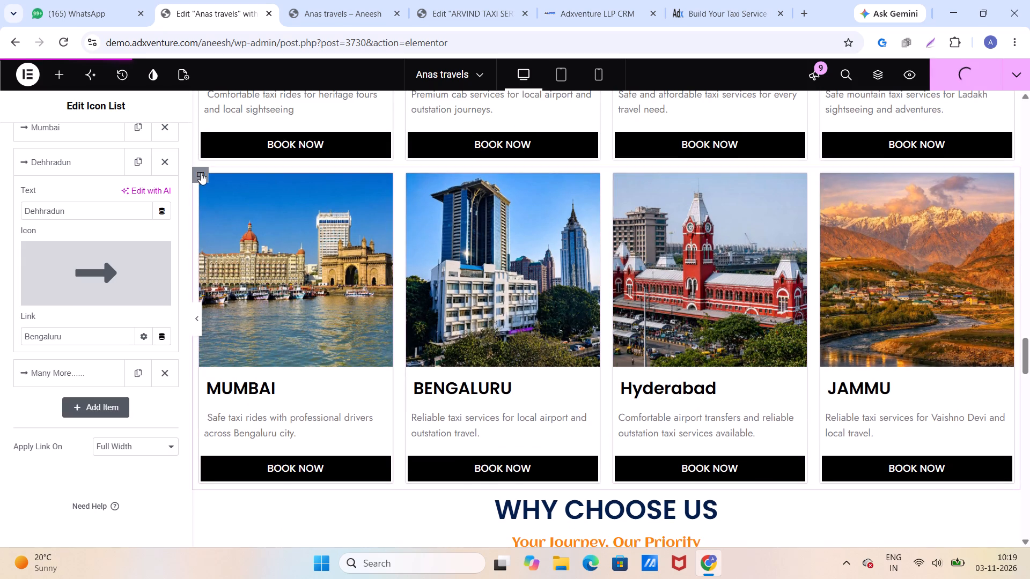
pyautogui.moveTo(201, 173); pyautogui.dragTo(238, 44)
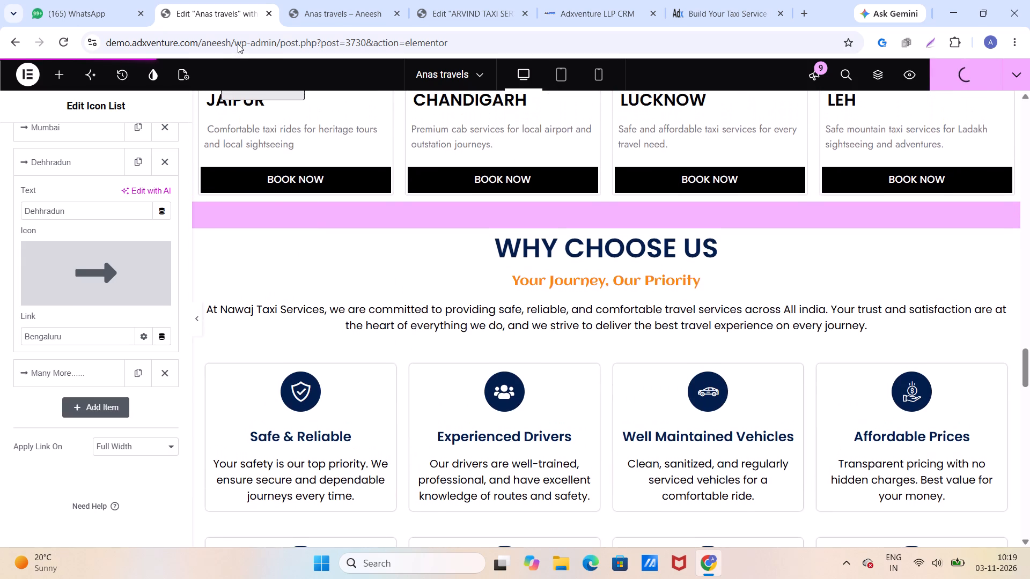
pyautogui.moveTo(238, 44); pyautogui.dragTo(240, 42)
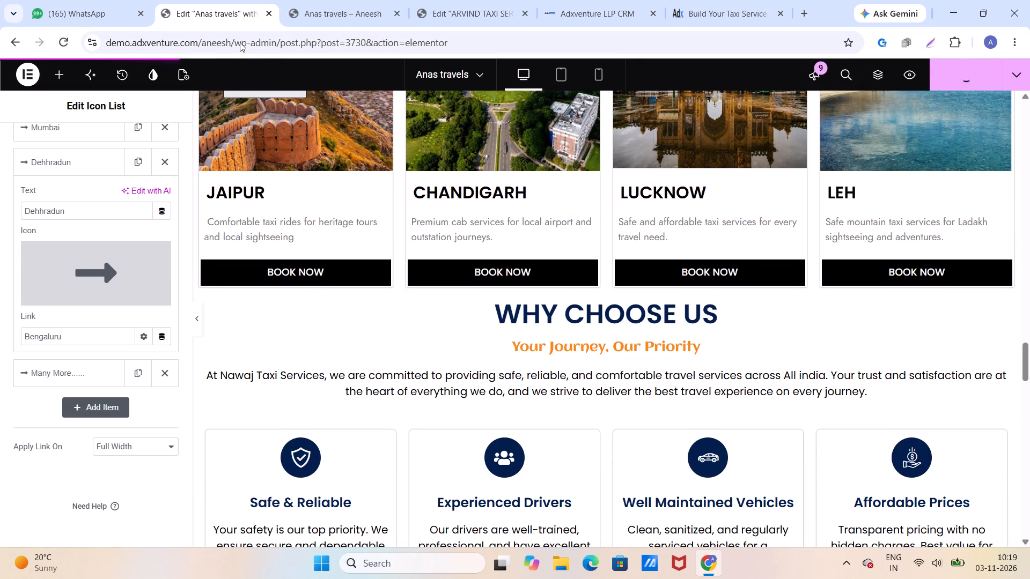
pyautogui.moveTo(240, 42); pyautogui.dragTo(349, 39)
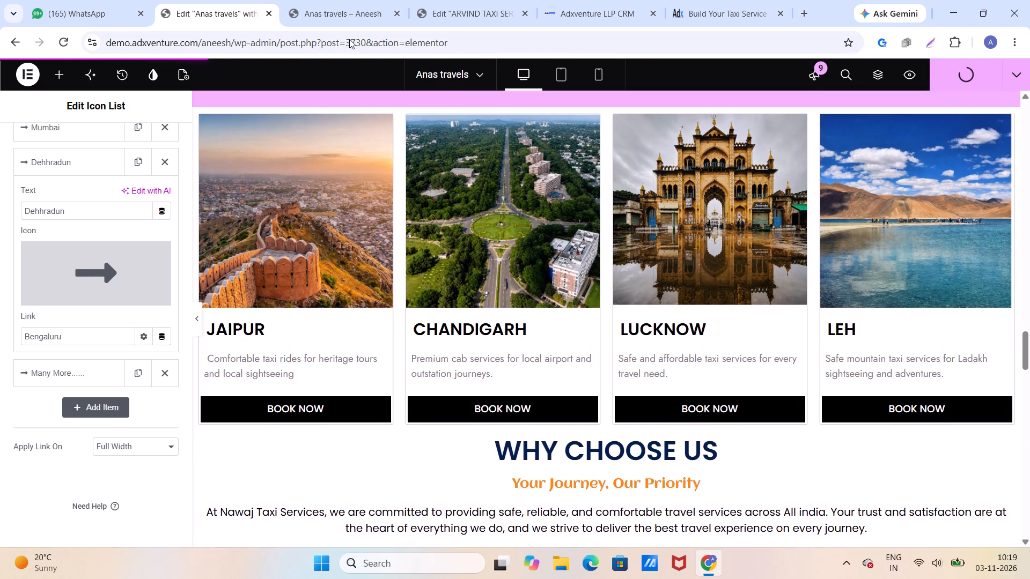
pyautogui.moveTo(349, 39); pyautogui.dragTo(441, 49)
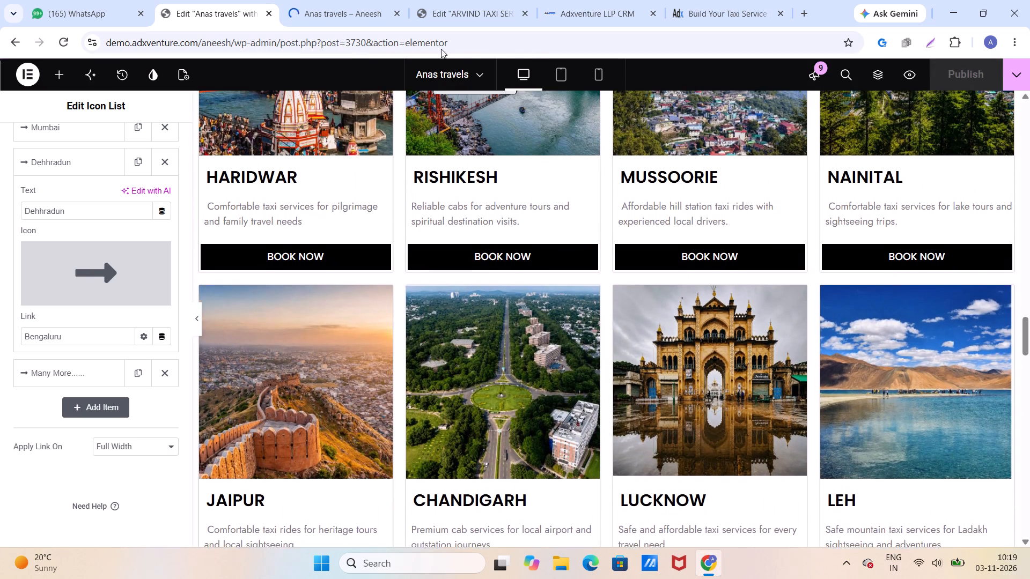
pyautogui.moveTo(441, 49); pyautogui.dragTo(419, 53)
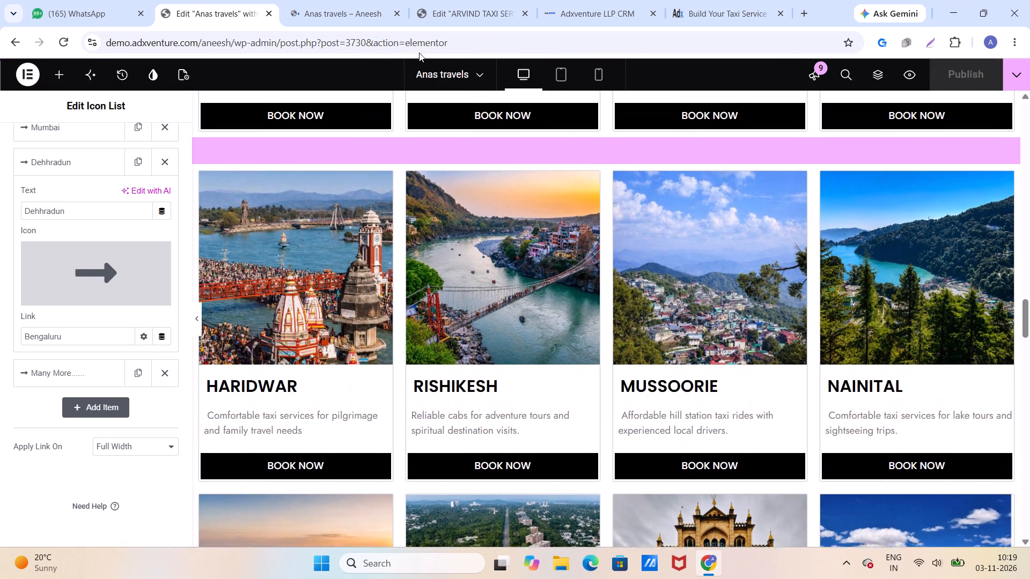
pyautogui.moveTo(419, 53); pyautogui.dragTo(462, 28)
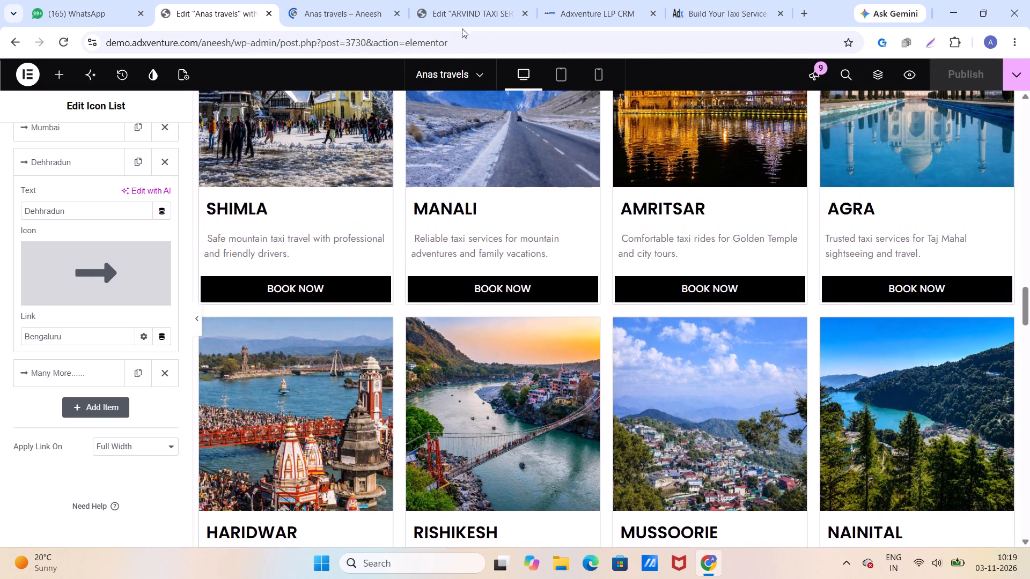
pyautogui.moveTo(462, 28); pyautogui.dragTo(448, 52)
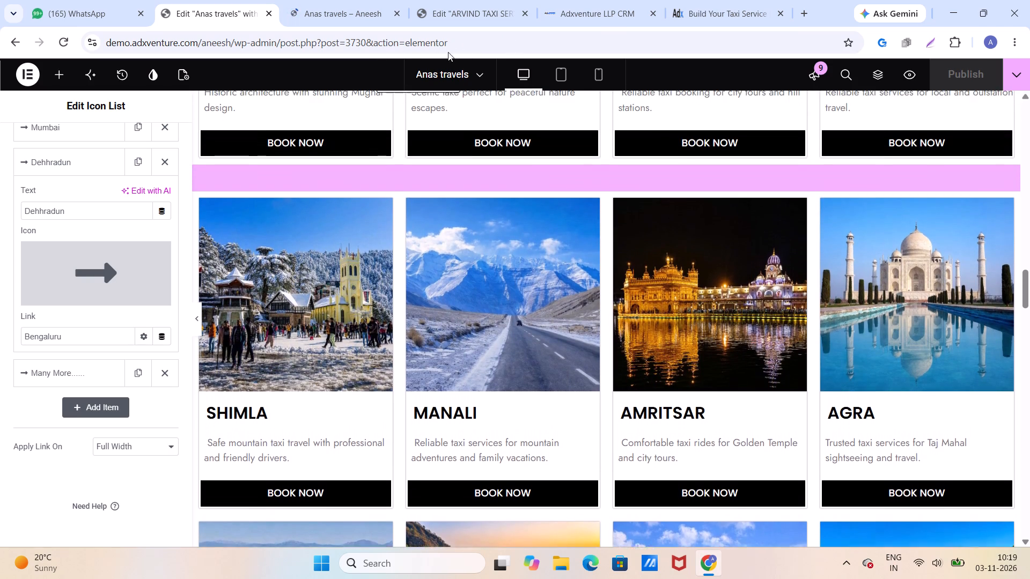
pyautogui.moveTo(448, 52); pyautogui.dragTo(381, 55)
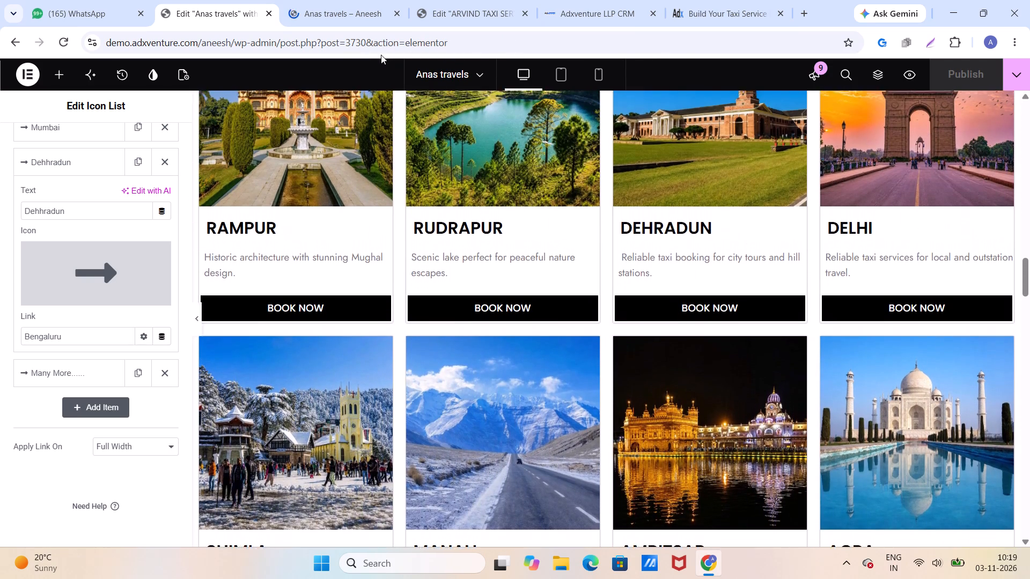
# Move the row of MUMBAI, BENGALURU, Hyderabad and JAMMU cards to the top of the destination cards, above the RAMPUR row.
pyautogui.moveTo(381, 55); pyautogui.dragTo(448, 66)
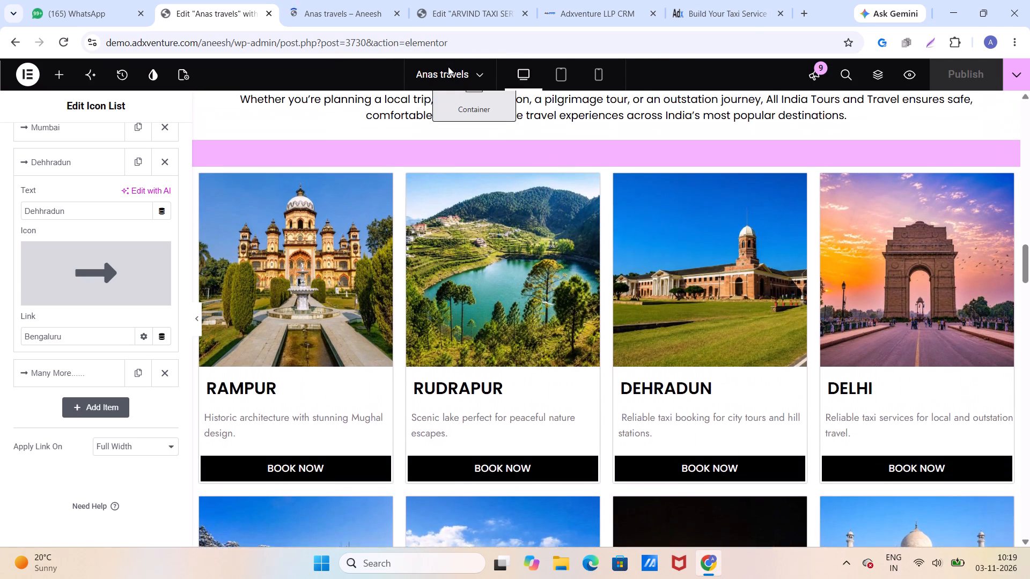
pyautogui.moveTo(448, 66); pyautogui.dragTo(510, 250)
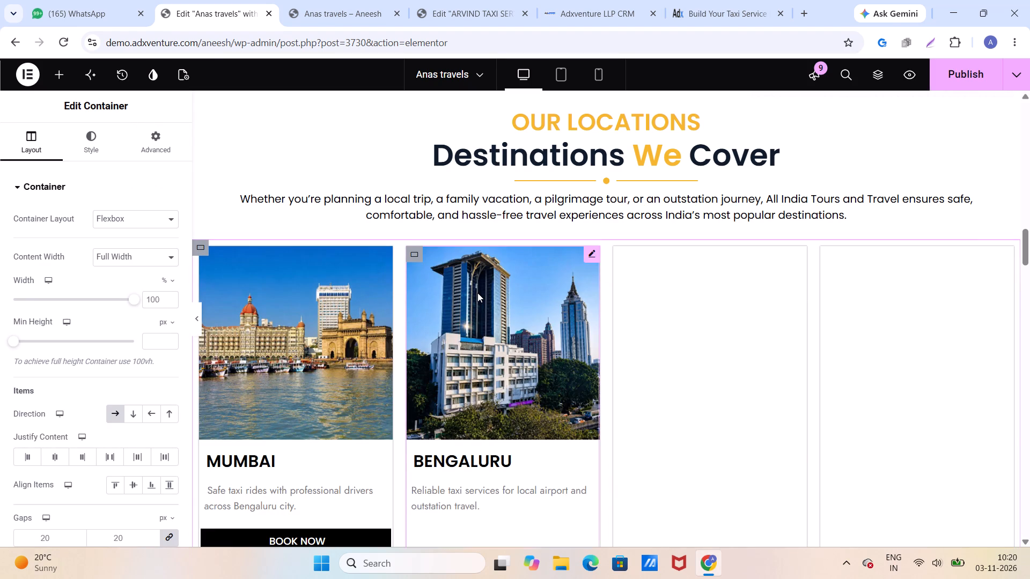
# Publish the page with the reordered destination cards under Destinations We Cover.
pyautogui.scroll(-4, 476, 283)
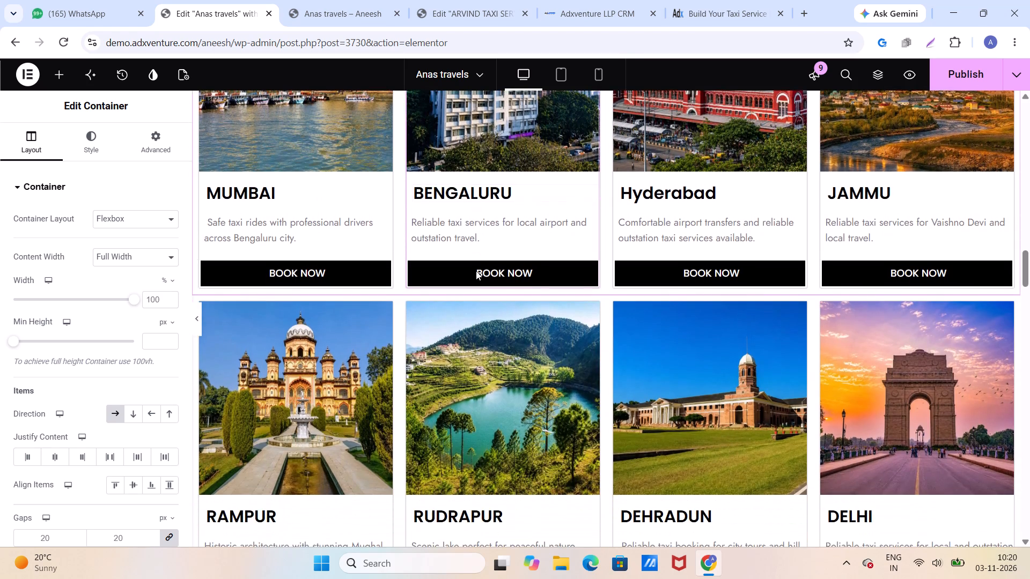
pyautogui.scroll(-1, 476, 271)
pyautogui.click(955, 79)
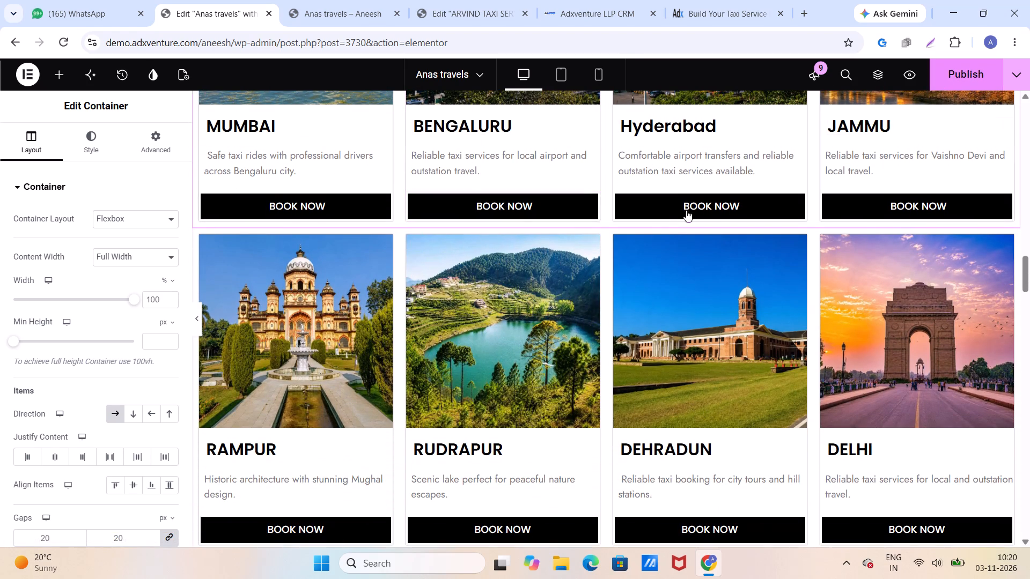
# Open the first phone number item of the footer's Contact Us list for editing.
pyautogui.scroll(-8, 637, 243)
pyautogui.scroll(1, 624, 234)
pyautogui.scroll(-7, 624, 234)
pyautogui.scroll(1, 616, 227)
pyautogui.scroll(-20, 616, 227)
pyautogui.scroll(-1, 616, 227)
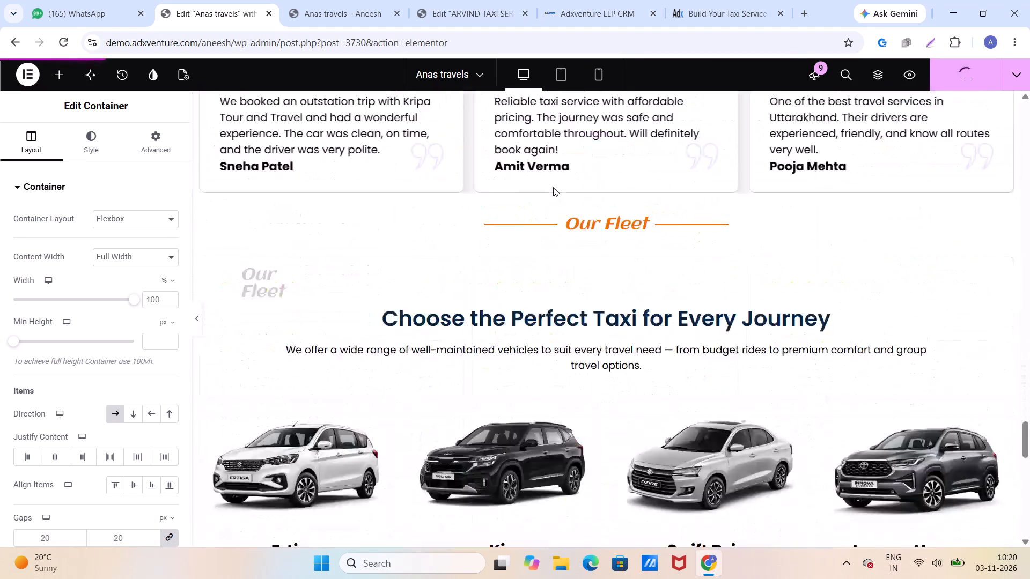
pyautogui.scroll(-7, 553, 187)
pyautogui.scroll(1, 554, 207)
pyautogui.scroll(-1, 554, 199)
pyautogui.scroll(1, 553, 203)
pyautogui.scroll(-1, 553, 203)
pyautogui.scroll(1, 553, 204)
pyautogui.scroll(-1, 553, 204)
pyautogui.scroll(1, 553, 204)
pyautogui.scroll(-2, 553, 204)
pyautogui.scroll(2, 554, 204)
pyautogui.scroll(-4, 554, 204)
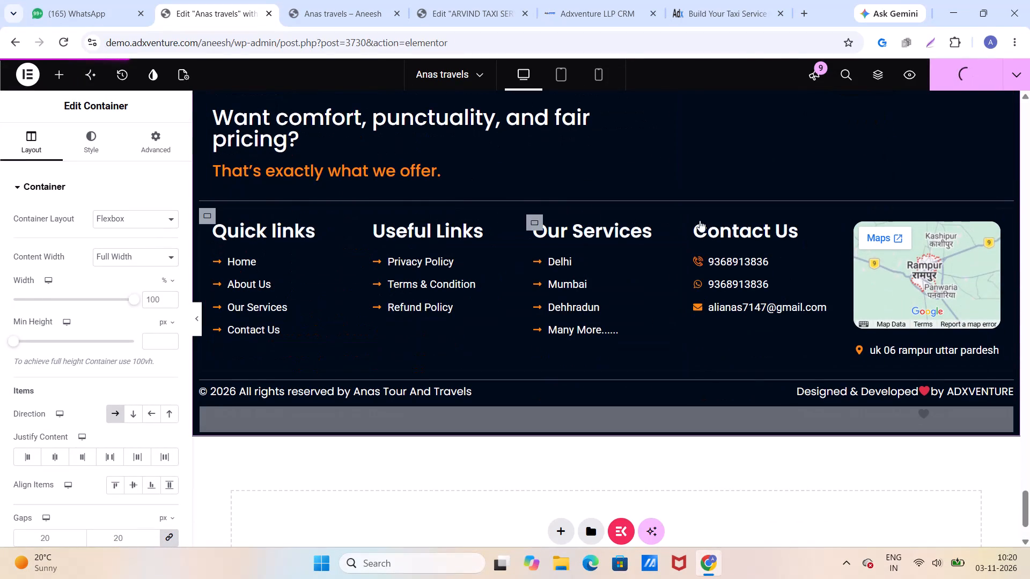
pyautogui.click(737, 273)
pyautogui.click(89, 272)
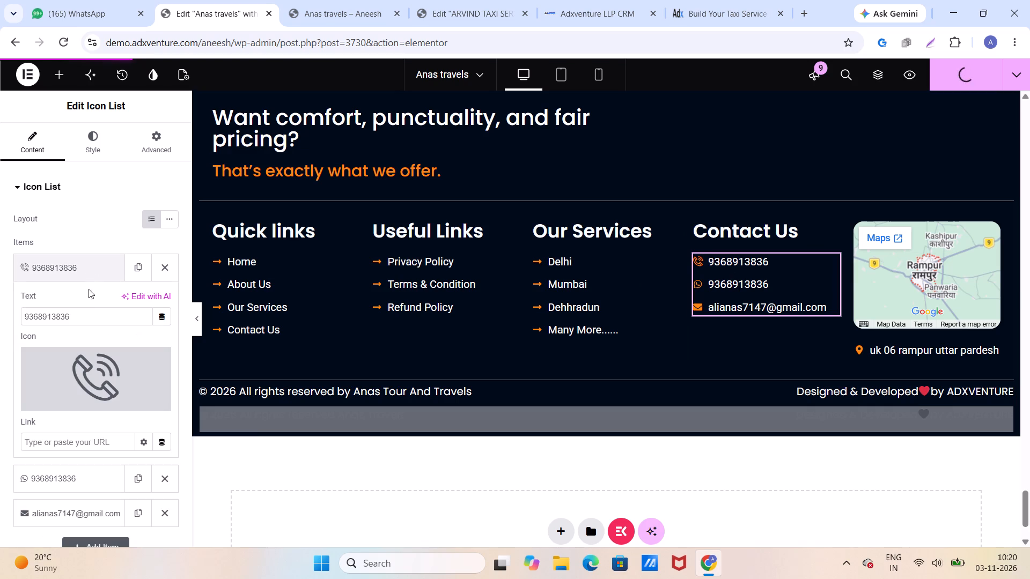
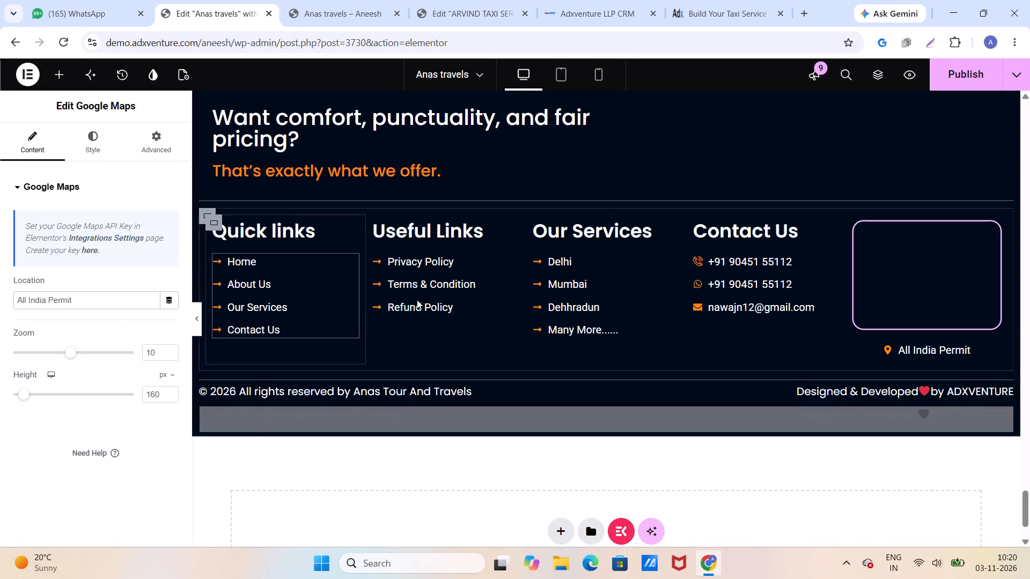
# Publish the page with its latest edits, including the reordered destination cards.
pyautogui.click(951, 75)
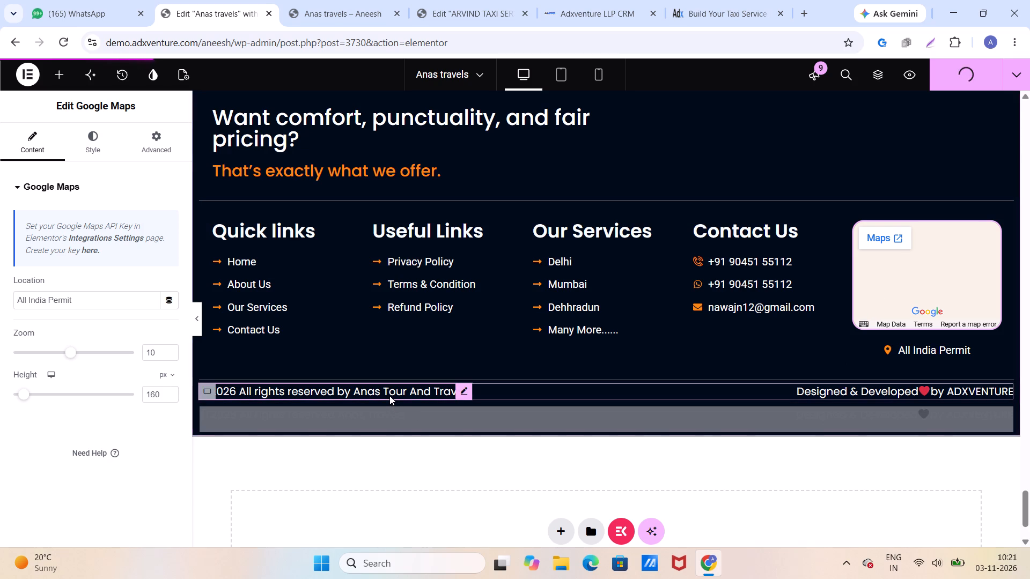
# Replace the business name in the footer copyright line with "Nawaj Taxi Services", copied from the footer's description paragraph.
pyautogui.scroll(3, 372, 353)
pyautogui.click(294, 262)
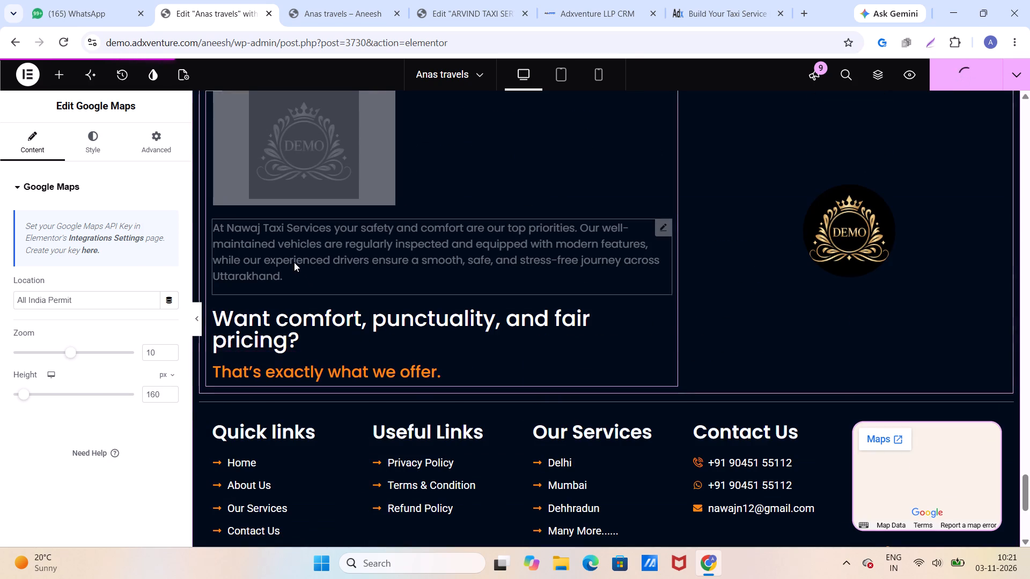
pyautogui.moveTo(125, 368); pyautogui.dragTo(103, 368)
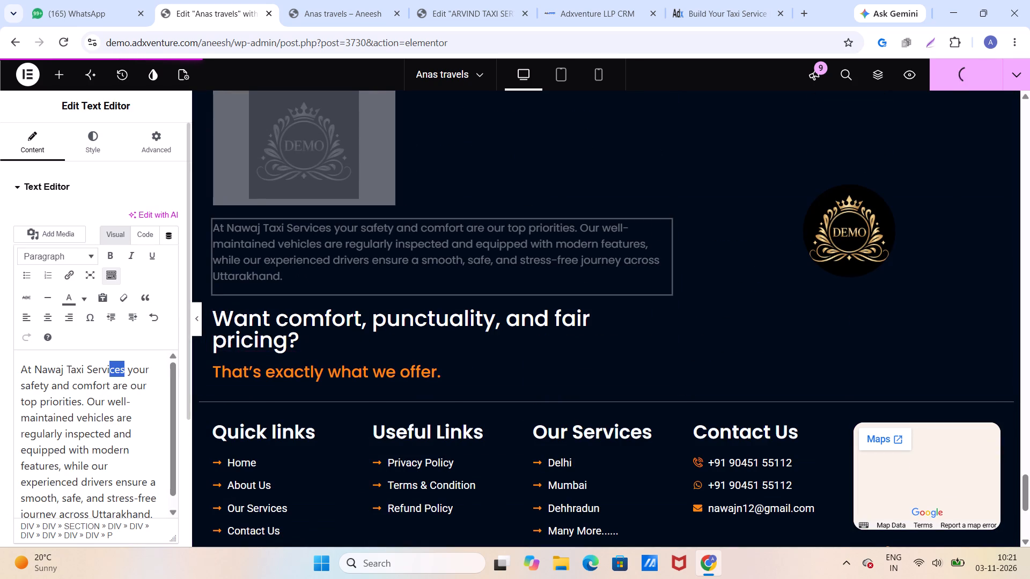
pyautogui.moveTo(103, 368); pyautogui.dragTo(38, 361)
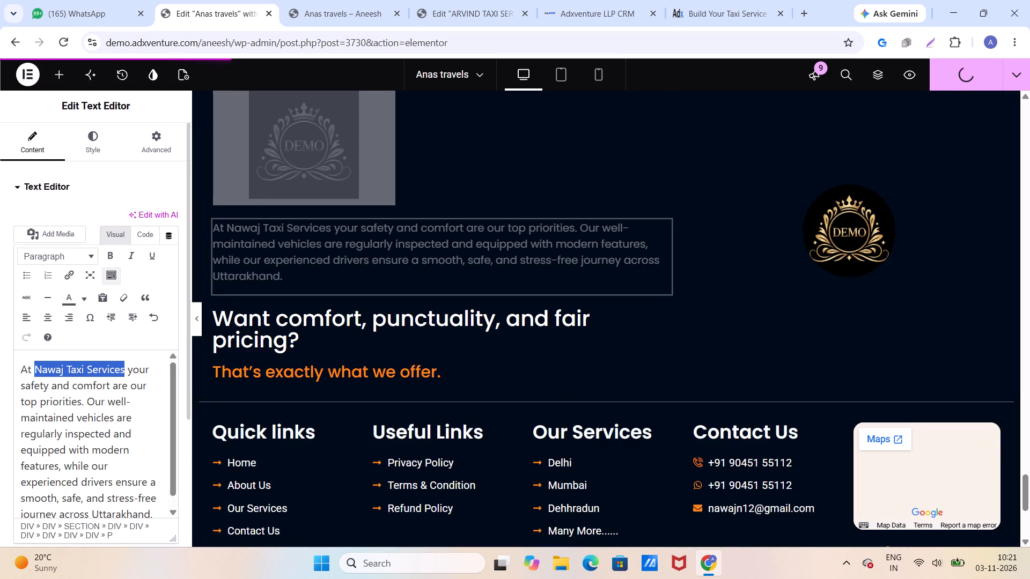
pyautogui.hotkey('ctrl', 'c')
pyautogui.scroll(-7, 315, 333)
pyautogui.click(328, 297)
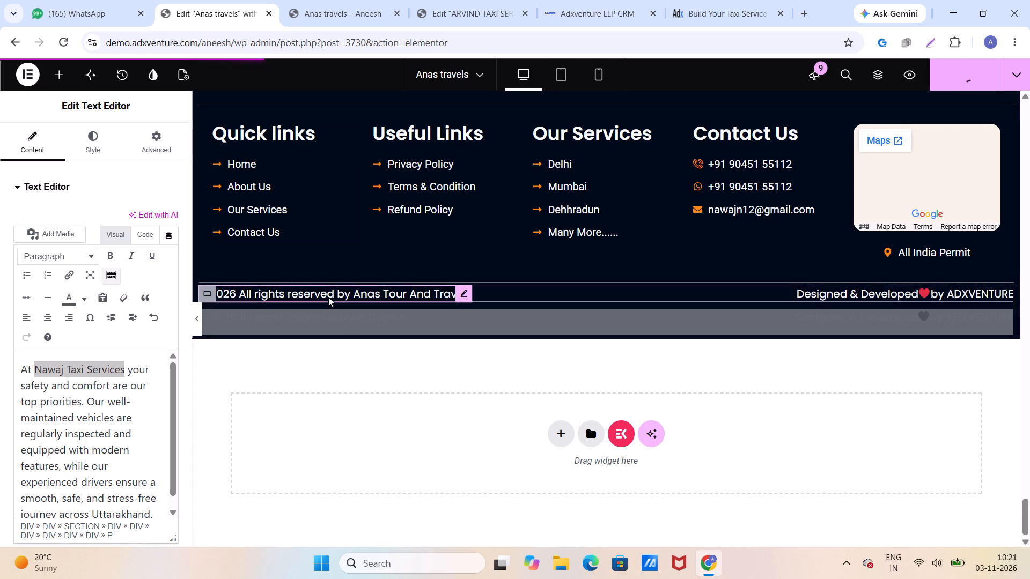
pyautogui.moveTo(131, 388); pyautogui.dragTo(14, 411)
pyautogui.hotkey('ctrl', 'v')
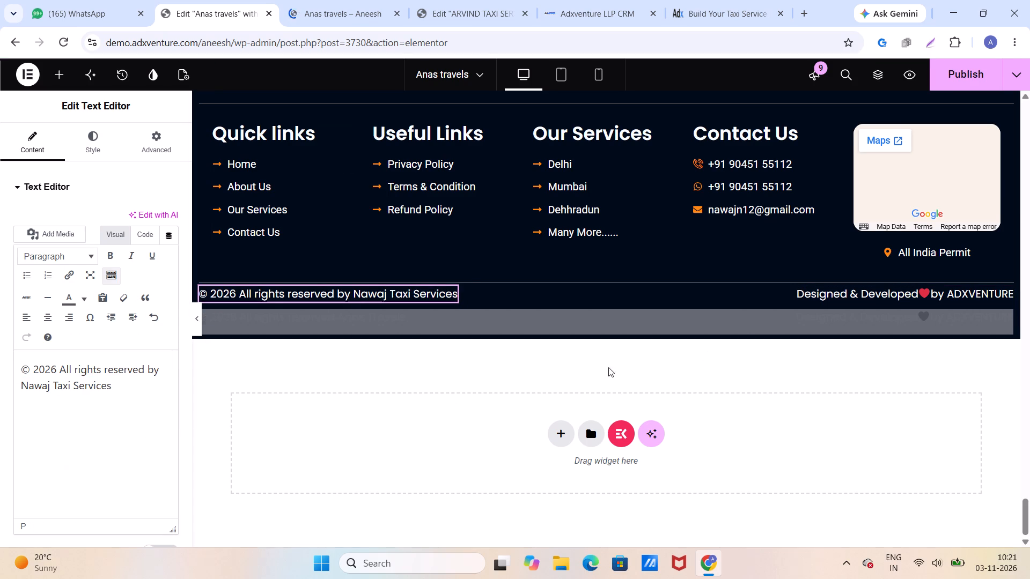
# Publish the page with the edited copyright line.
pyautogui.scroll(3, 515, 337)
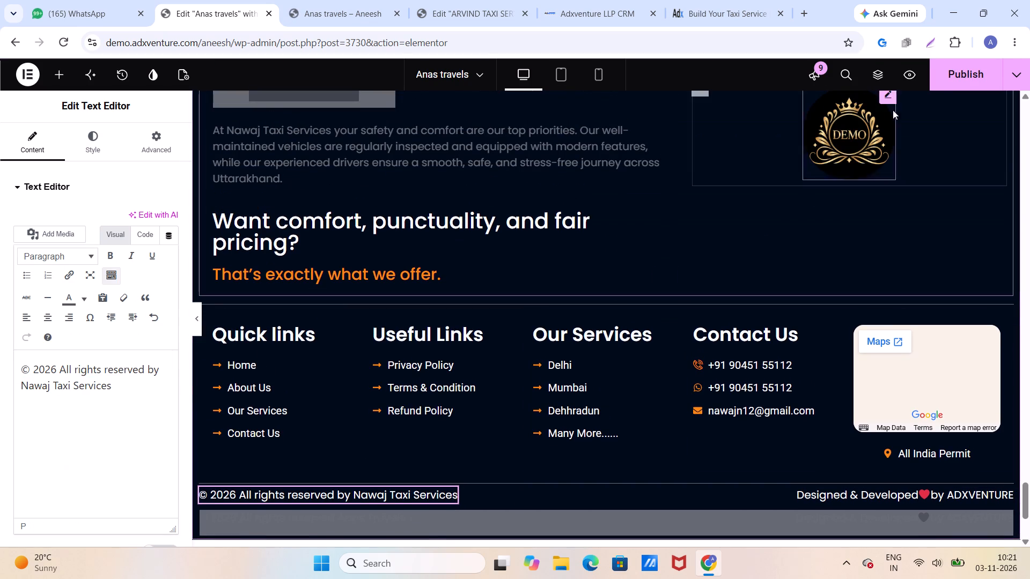
pyautogui.click(948, 76)
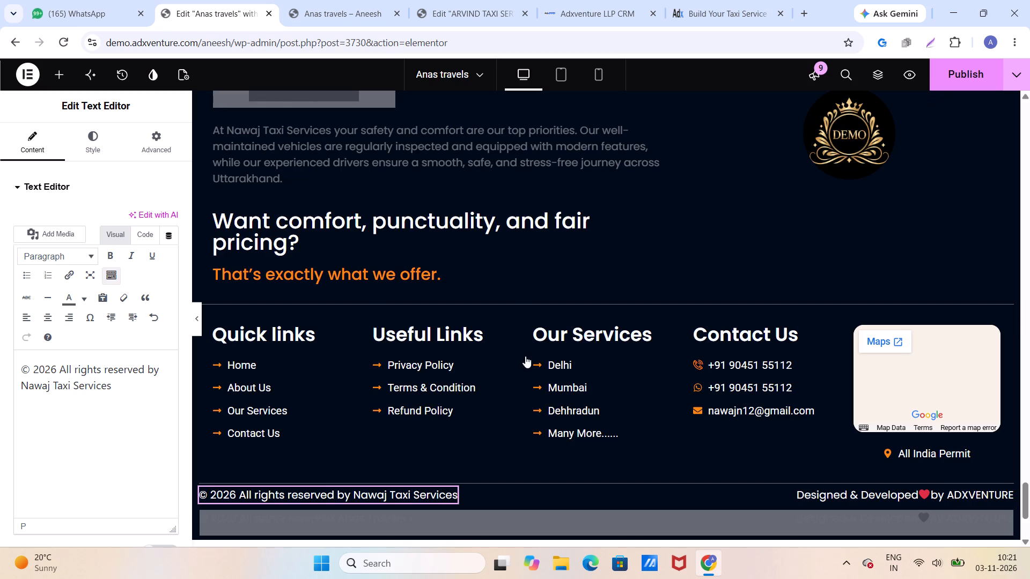
# Replace "Uttarakhand" with "All India" in the testimonial review that begins "One of the best travel services in".
pyautogui.scroll(3, 594, 317)
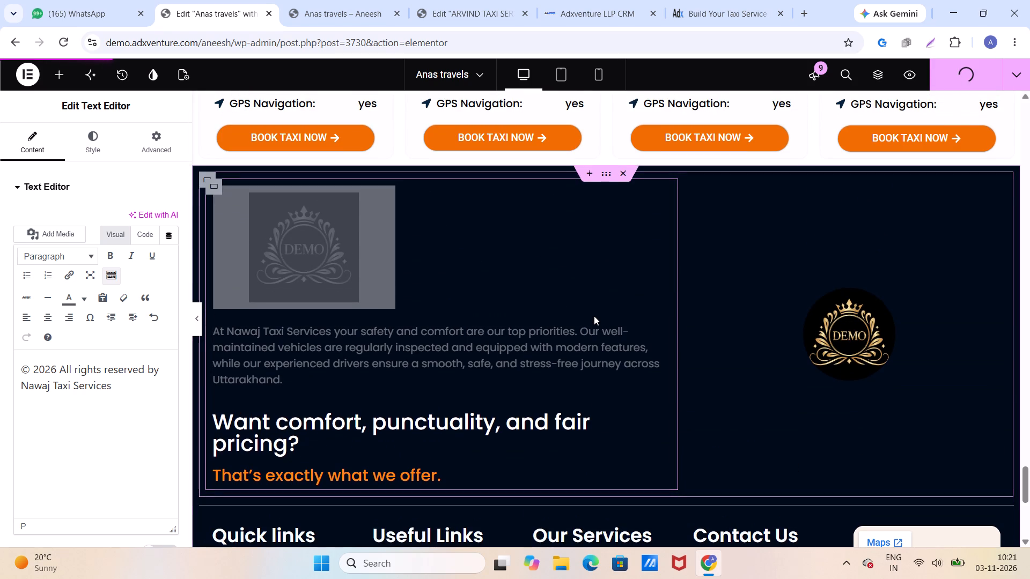
pyautogui.scroll(-4, 594, 316)
pyautogui.scroll(13, 594, 316)
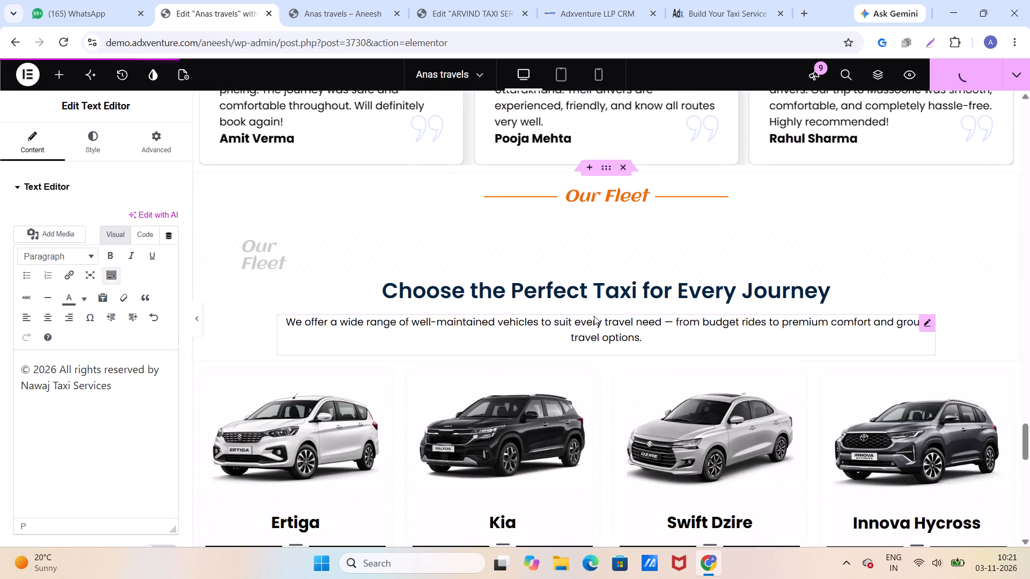
pyautogui.scroll(1, 594, 316)
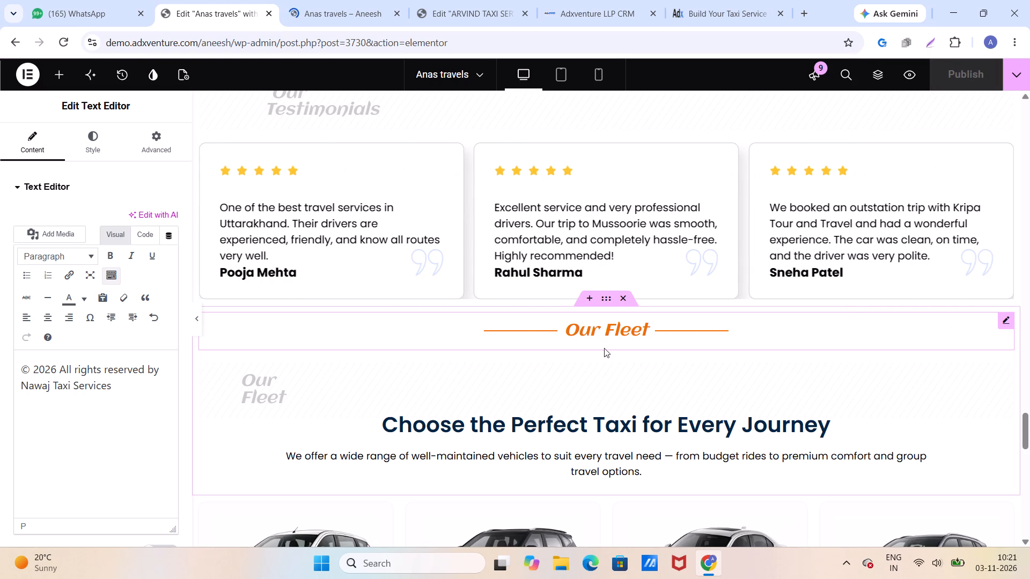
pyautogui.scroll(-3, 497, 508)
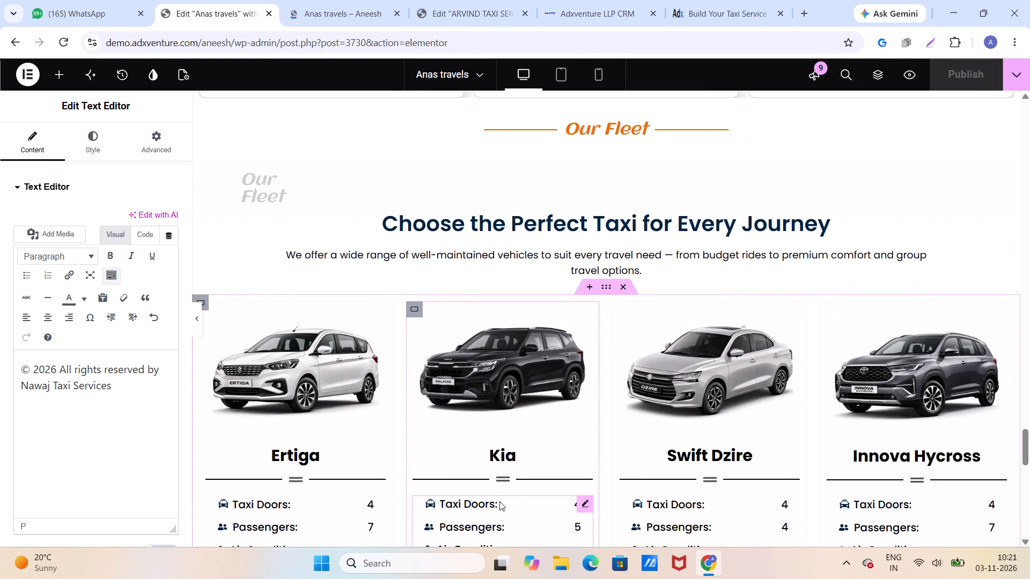
pyautogui.scroll(4, 499, 501)
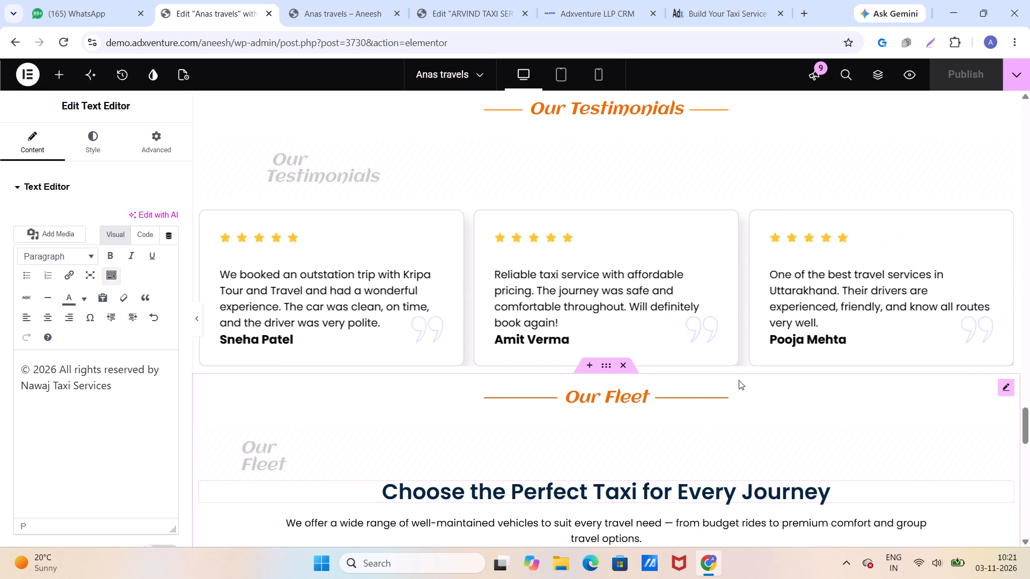
pyautogui.click(821, 300)
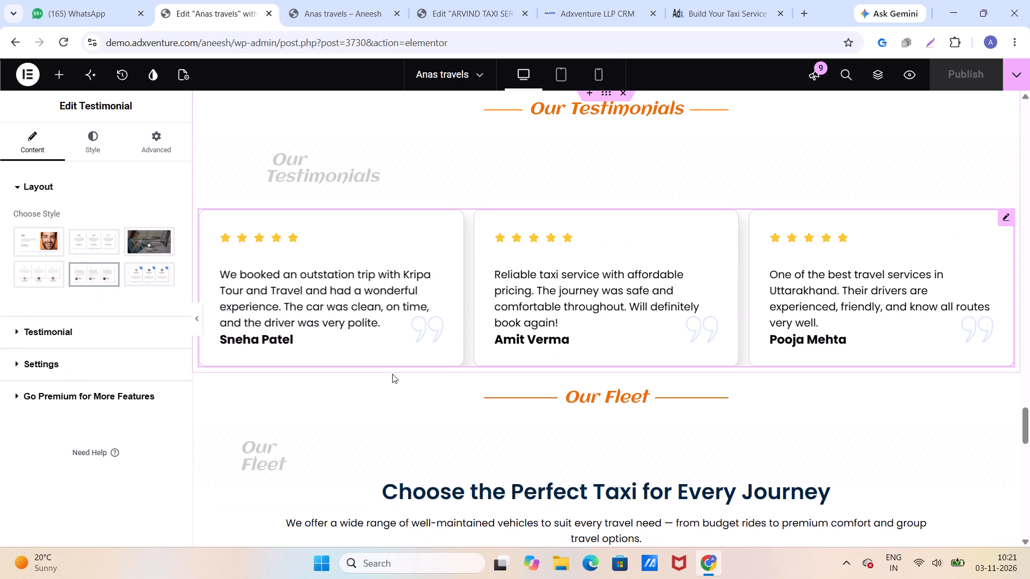
pyautogui.click(71, 336)
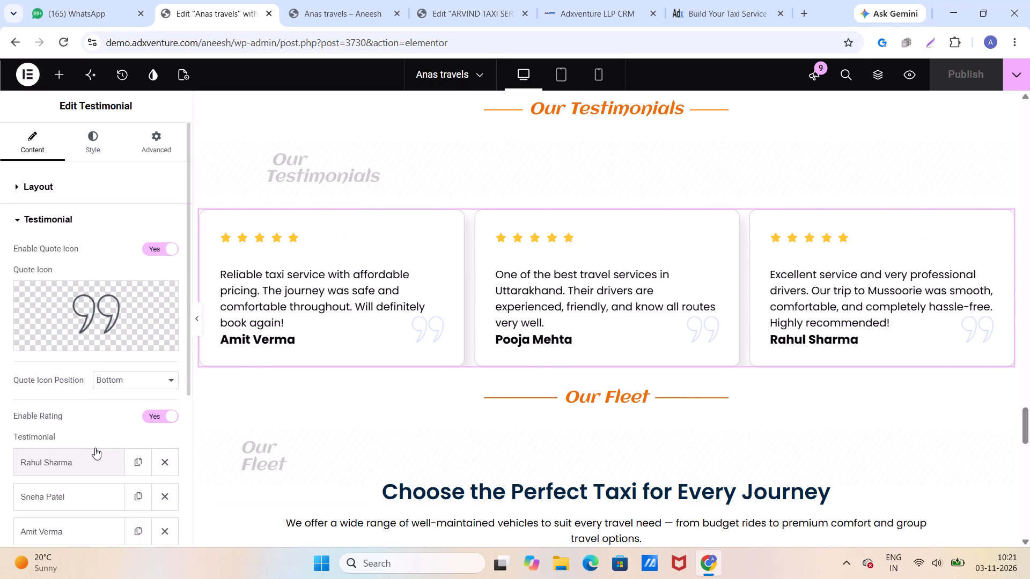
pyautogui.scroll(-1, 94, 448)
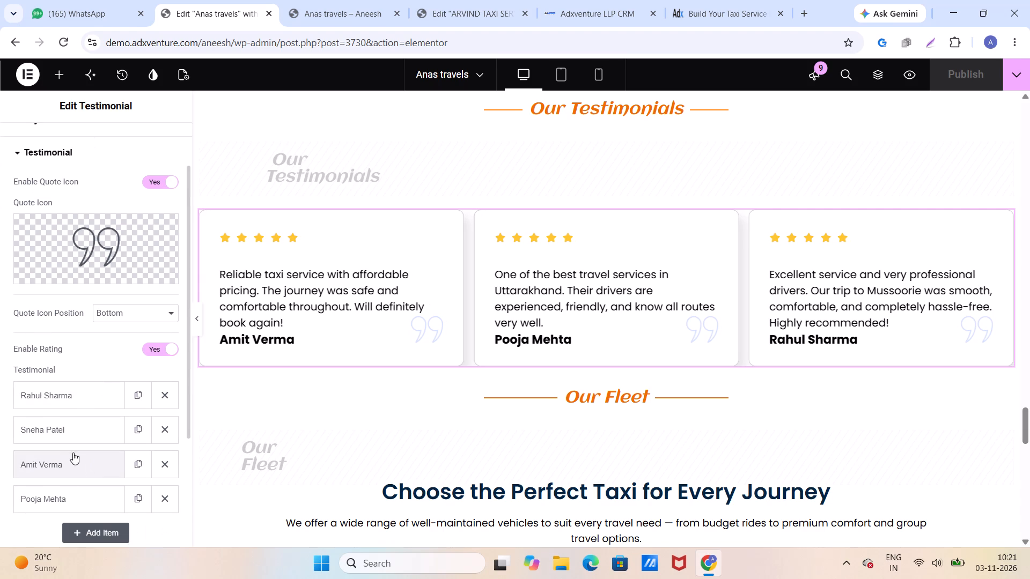
pyautogui.click(69, 493)
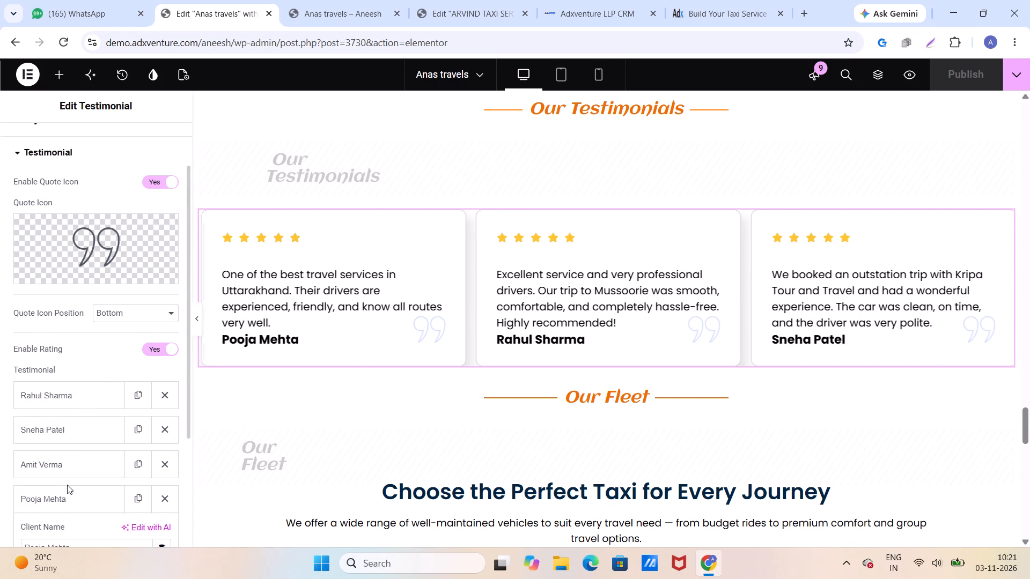
pyautogui.scroll(-2, 67, 473)
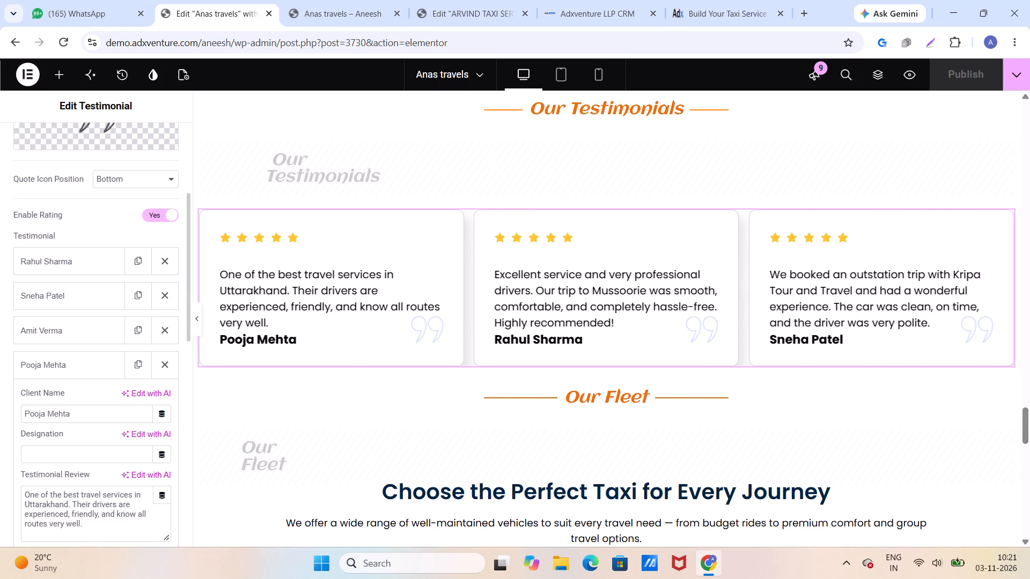
pyautogui.moveTo(69, 503); pyautogui.dragTo(17, 505)
pyautogui.write('All India')
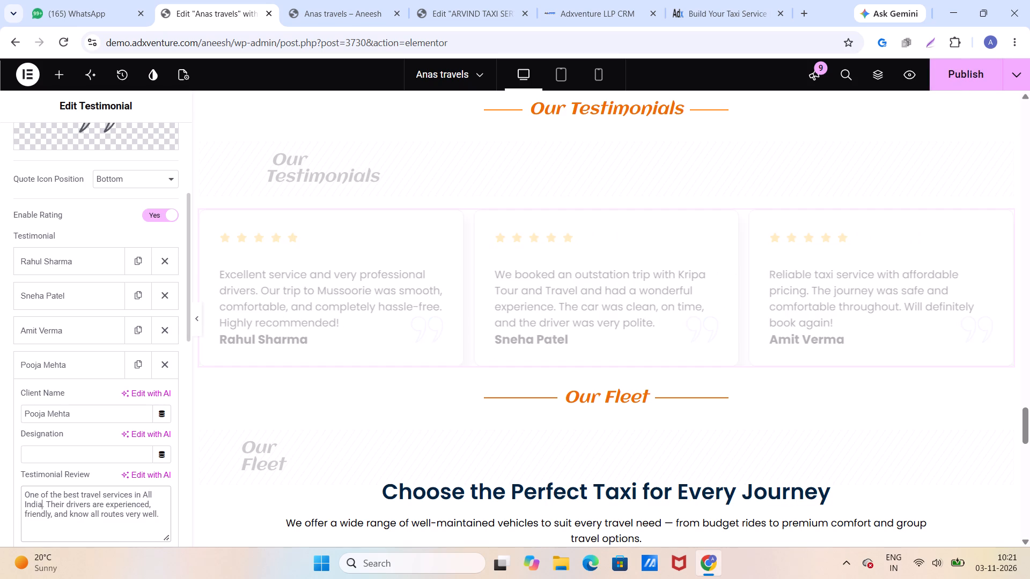
# Publish the page with the edited testimonial review.
pyautogui.click(956, 78)
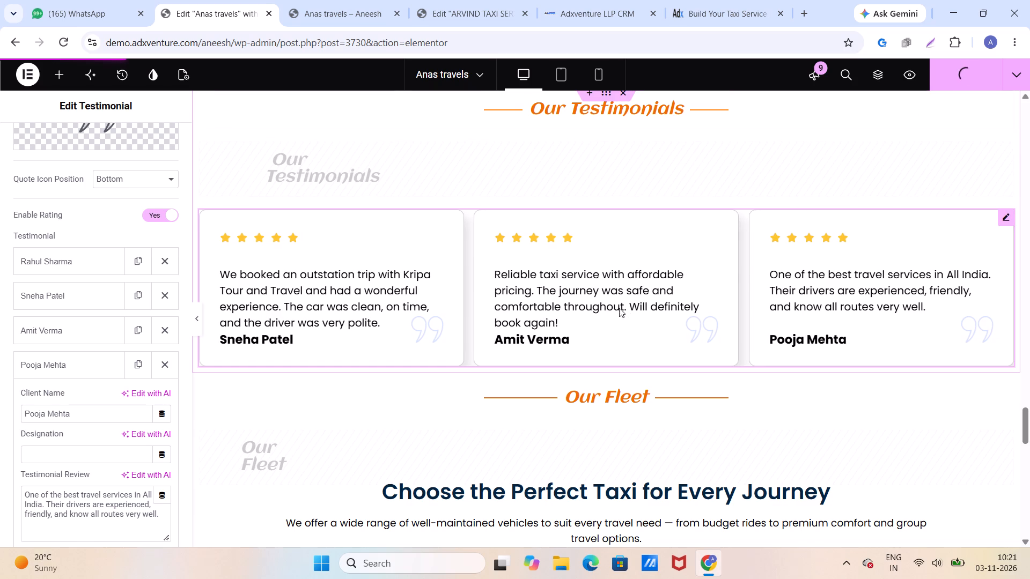
# Clear the Subject and To values in the booking form's email settings.
pyautogui.scroll(20, 617, 305)
pyautogui.scroll(20, 617, 305)
pyautogui.scroll(2, 617, 305)
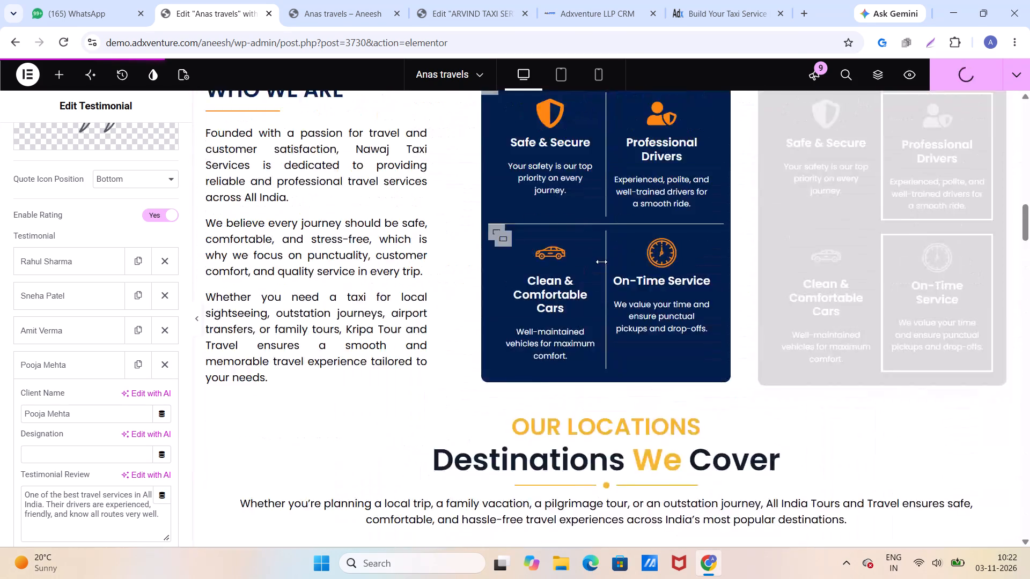
pyautogui.scroll(20, 601, 262)
pyautogui.scroll(5, 601, 262)
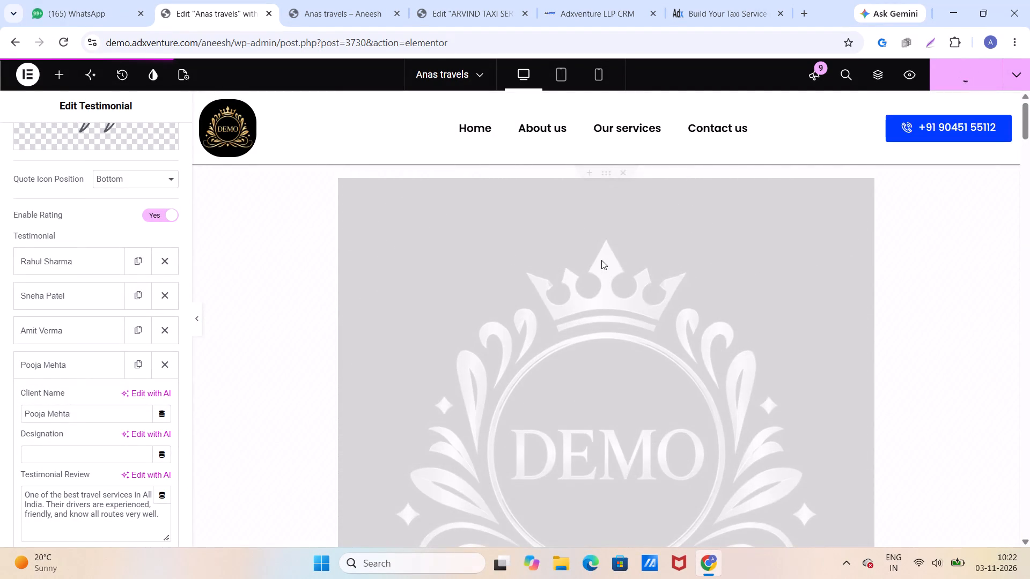
pyautogui.scroll(-11, 601, 260)
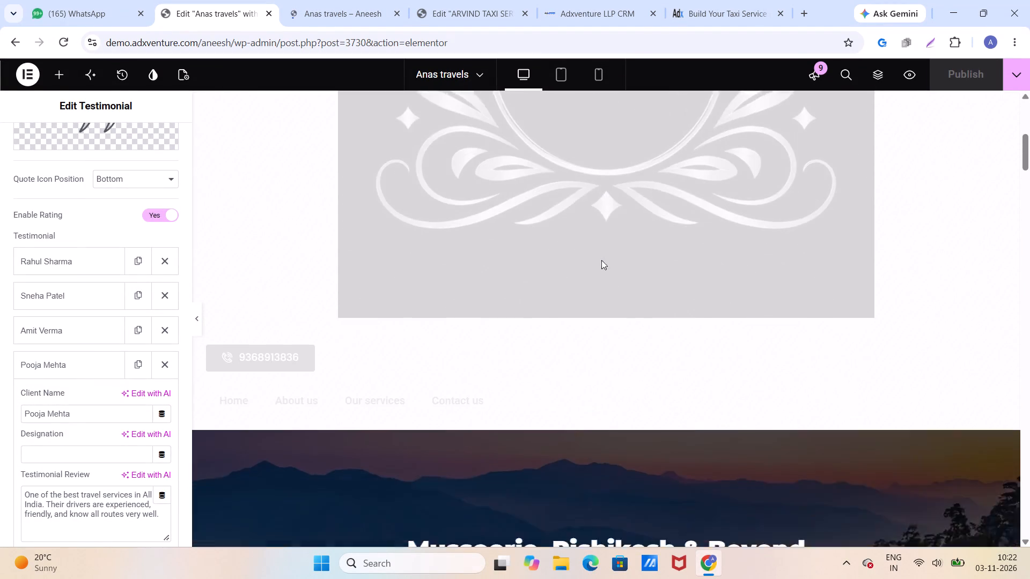
pyautogui.scroll(-4, 601, 260)
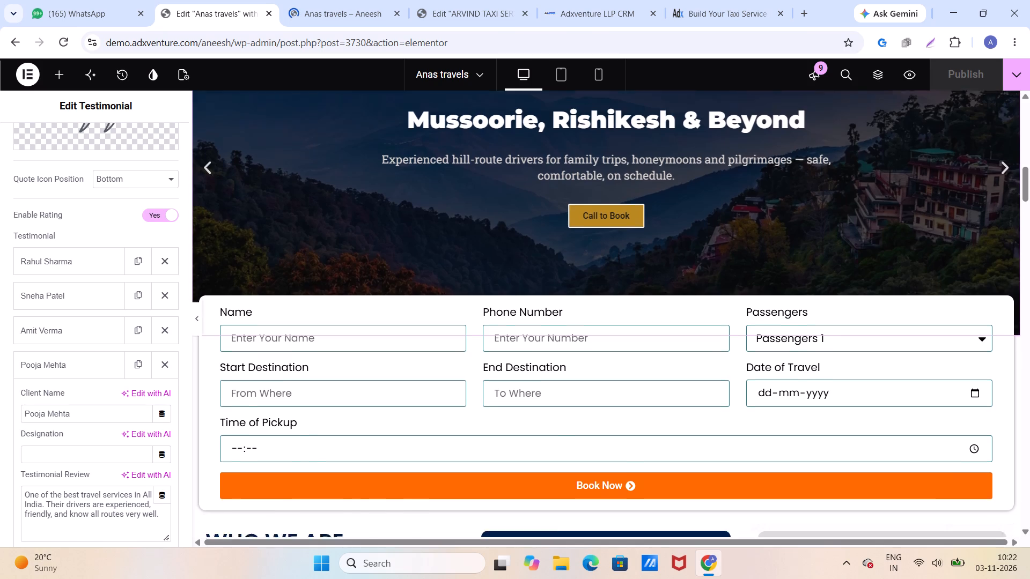
pyautogui.scroll(-1, 601, 260)
pyautogui.scroll(2, 601, 260)
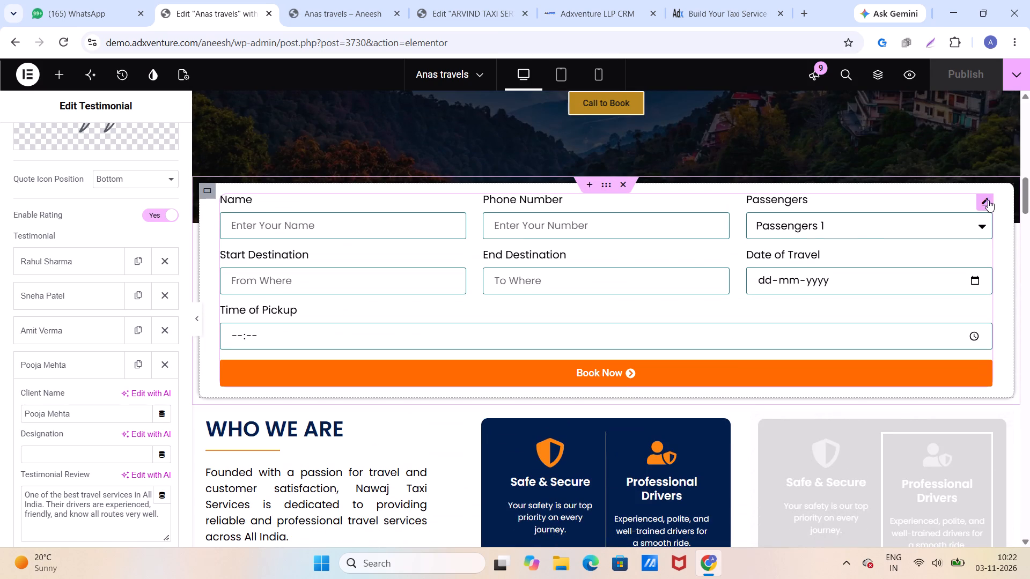
pyautogui.click(988, 200)
pyautogui.scroll(-4, 98, 309)
pyautogui.scroll(1, 97, 311)
pyautogui.scroll(-1, 97, 313)
pyautogui.scroll(-5, 81, 368)
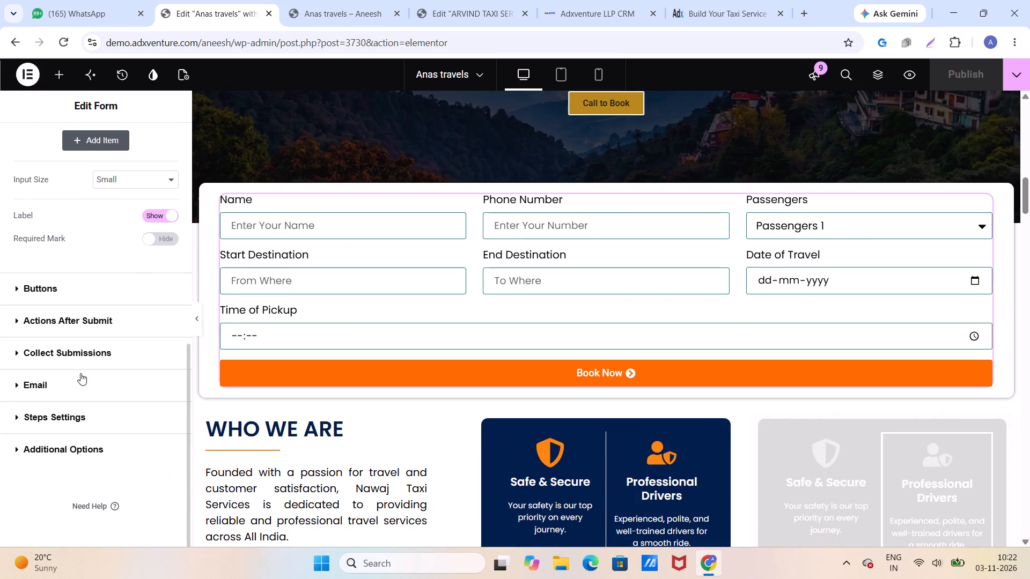
pyautogui.click(51, 382)
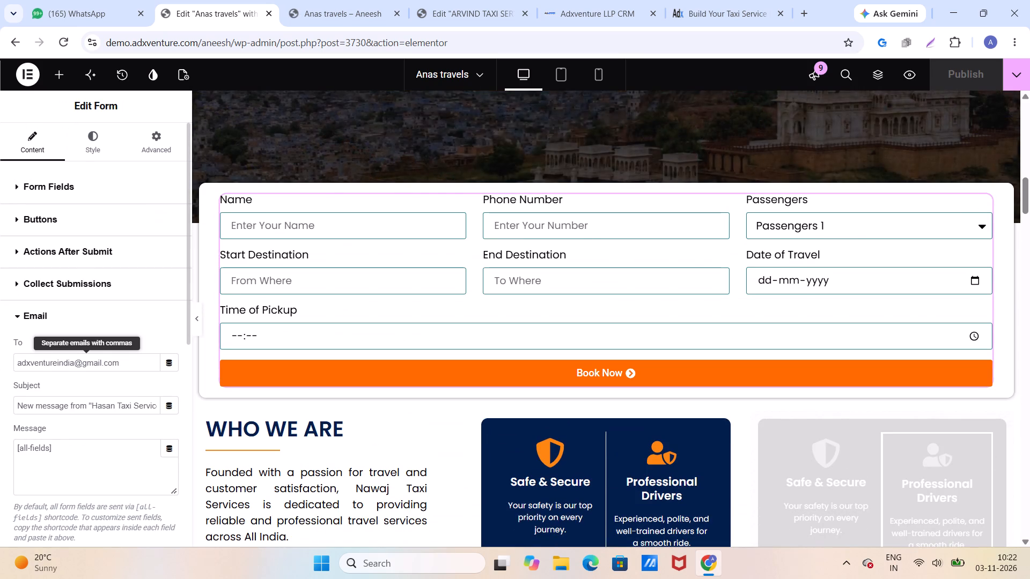
pyautogui.click(138, 400)
pyautogui.hotkey('ctrl', 'a')
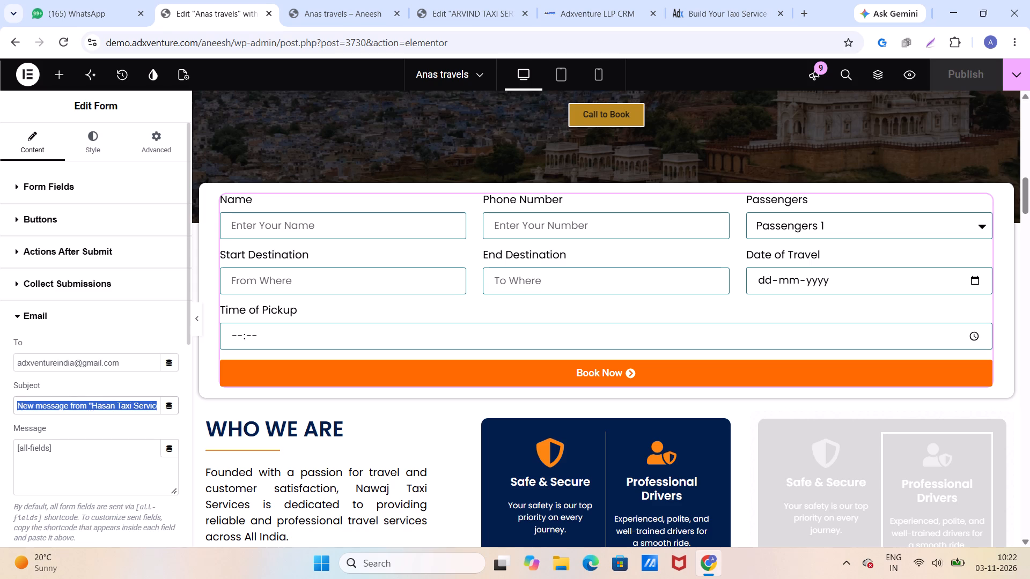
pyautogui.press('BackSpace')
pyautogui.click(131, 360)
pyautogui.hotkey('ctrl', 'a')
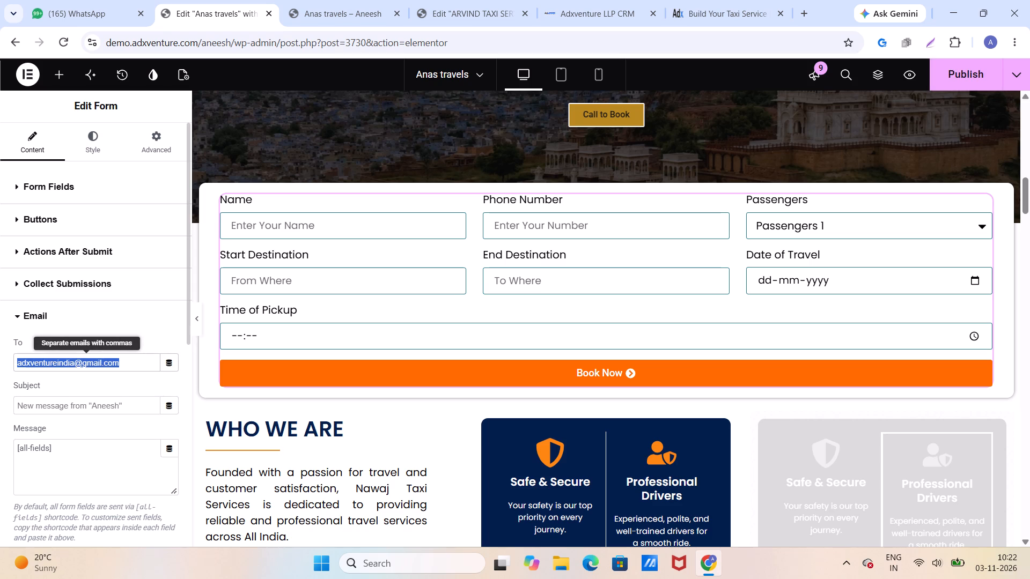
pyautogui.press('BackSpace')
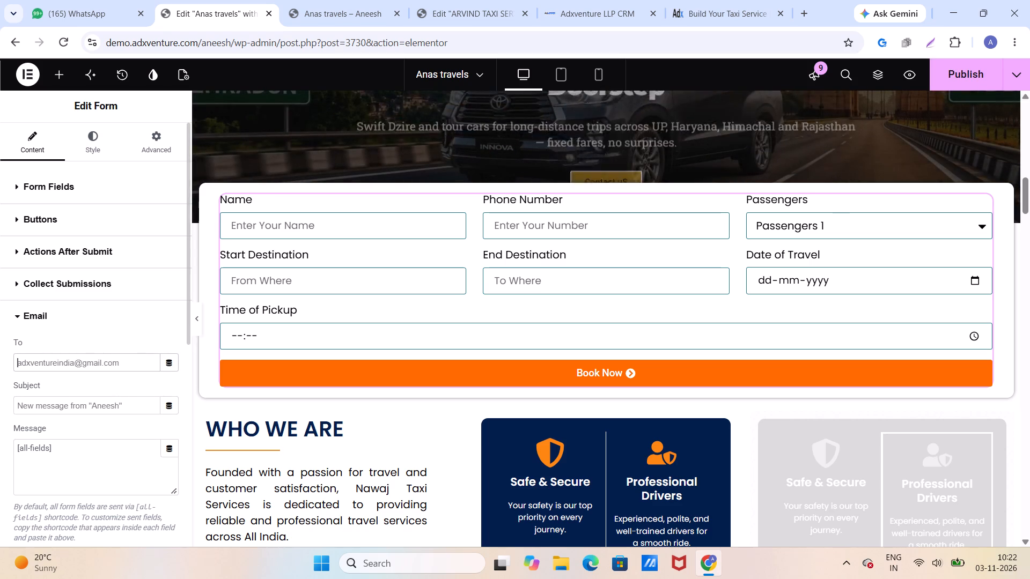
# Clear the From Name and From Email values of the booking form's email settings and check the Reply-To options.
pyautogui.scroll(-3, 116, 443)
pyautogui.click(120, 391)
pyautogui.hotkey('ctrl', 'a')
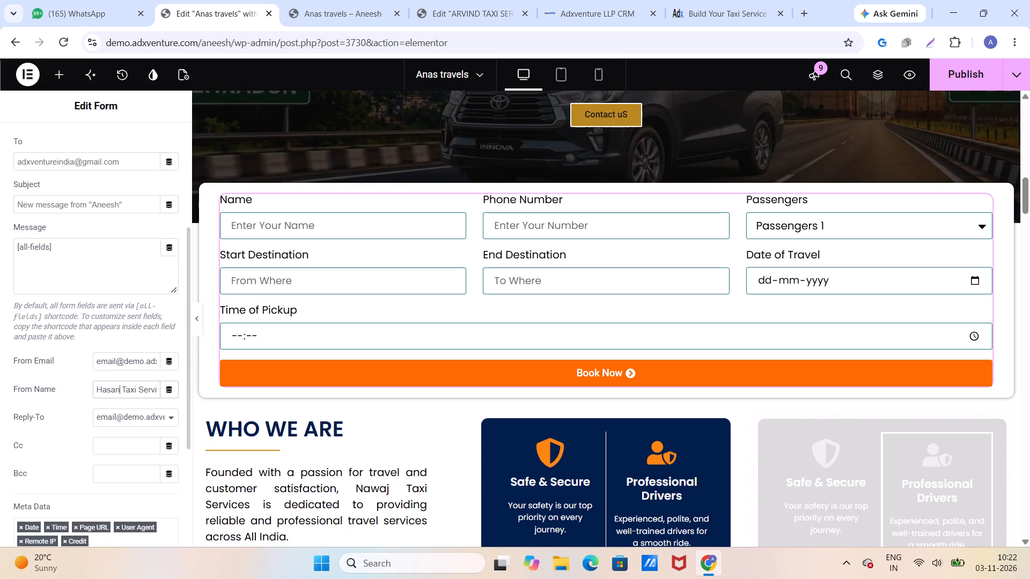
pyautogui.press('BackSpace')
pyautogui.click(121, 360)
pyautogui.hotkey('ctrl', 'a')
pyautogui.press('BackSpace')
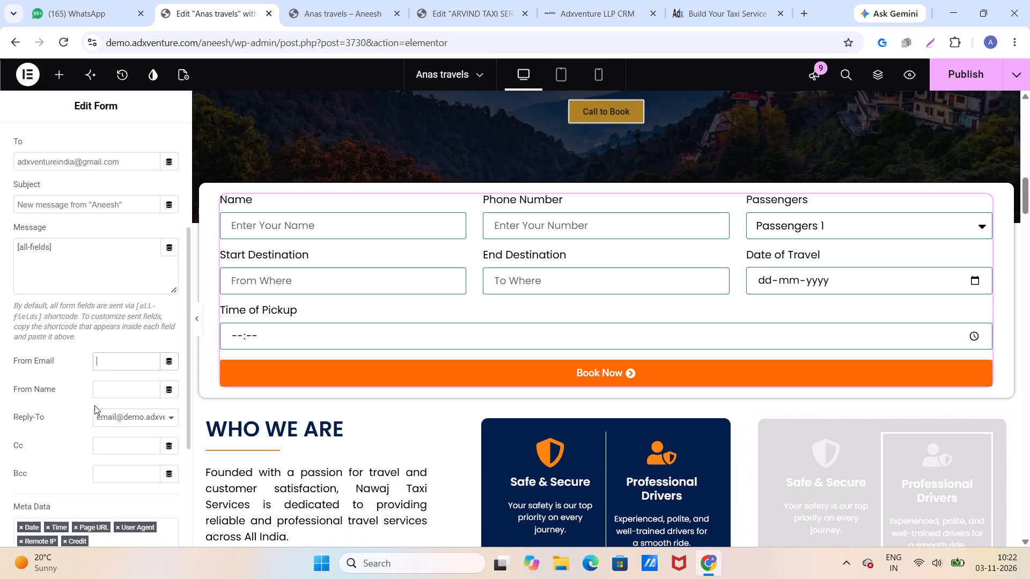
pyautogui.click(108, 412)
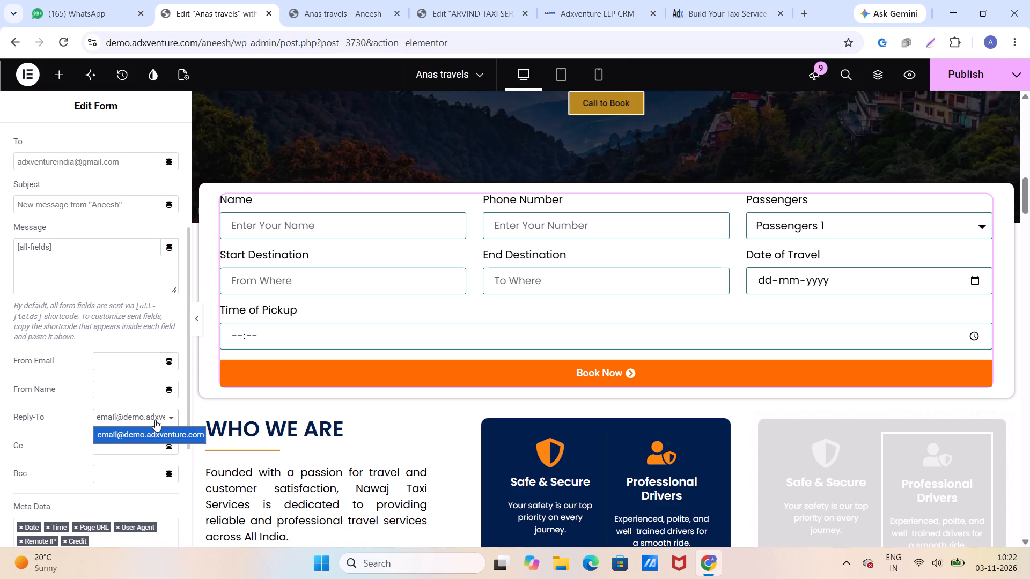
pyautogui.click(171, 414)
pyautogui.click(171, 413)
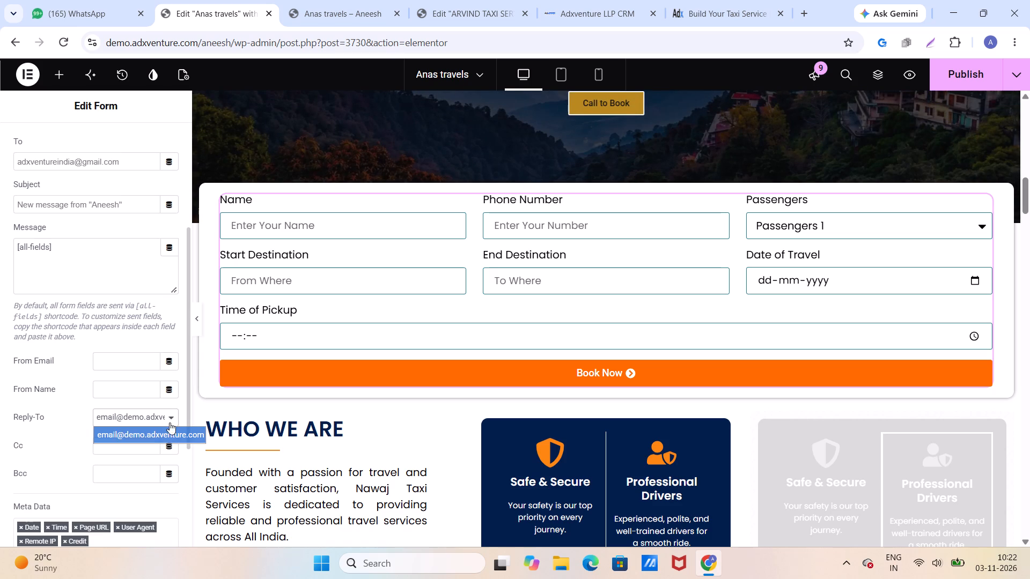
pyautogui.click(169, 417)
# Publish the page with the edited booking form email settings.
pyautogui.click(960, 73)
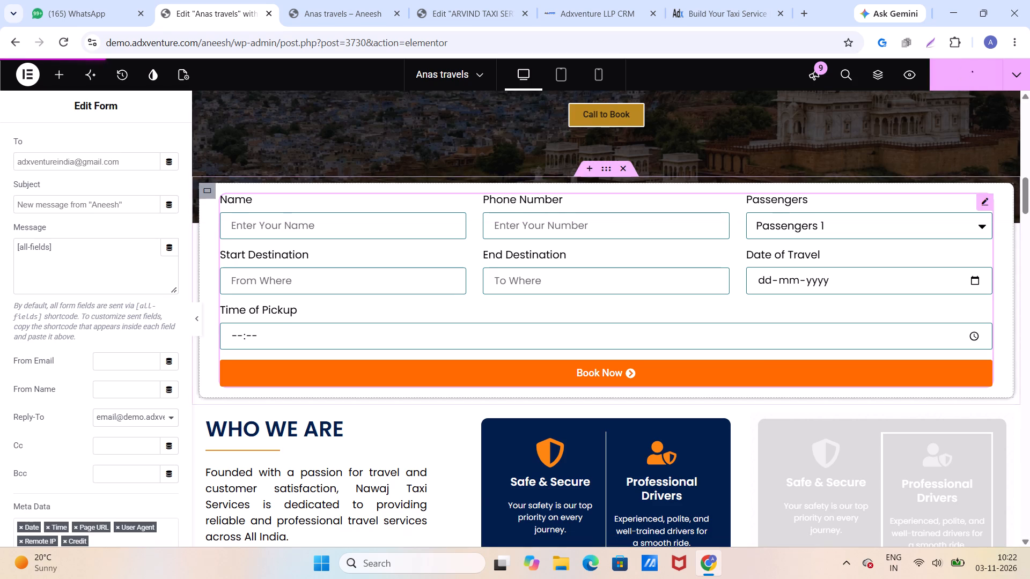
# Review the Who We Are and Destinations We Cover sections for text that still needs correcting.
pyautogui.scroll(3, 715, 227)
pyautogui.scroll(-6, 712, 223)
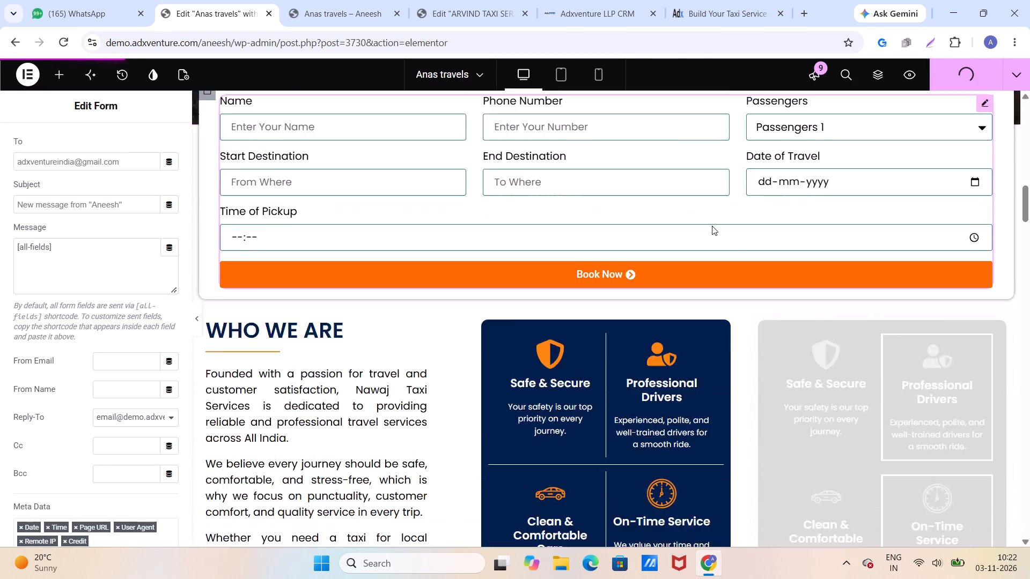
pyautogui.scroll(-4, 703, 220)
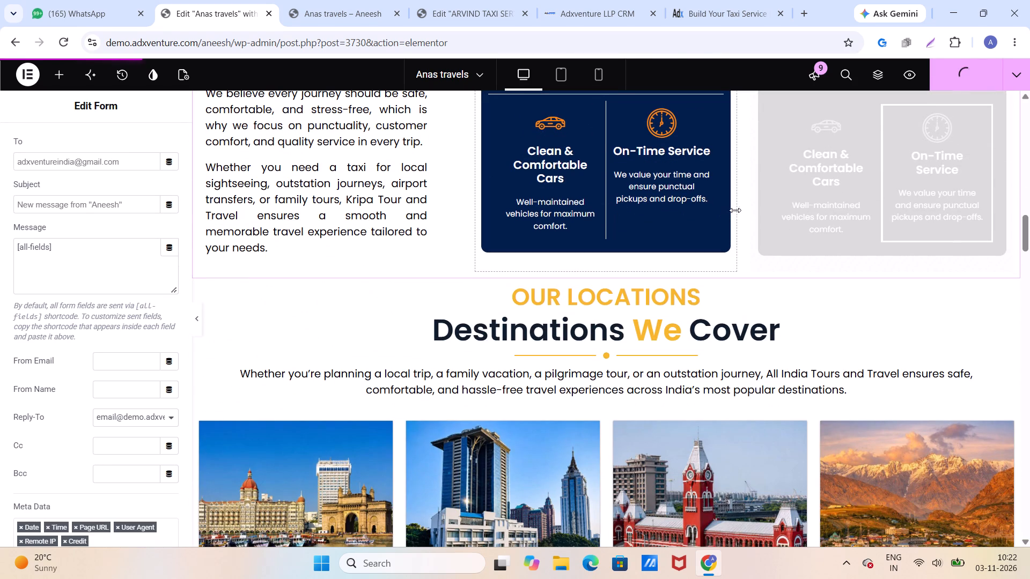
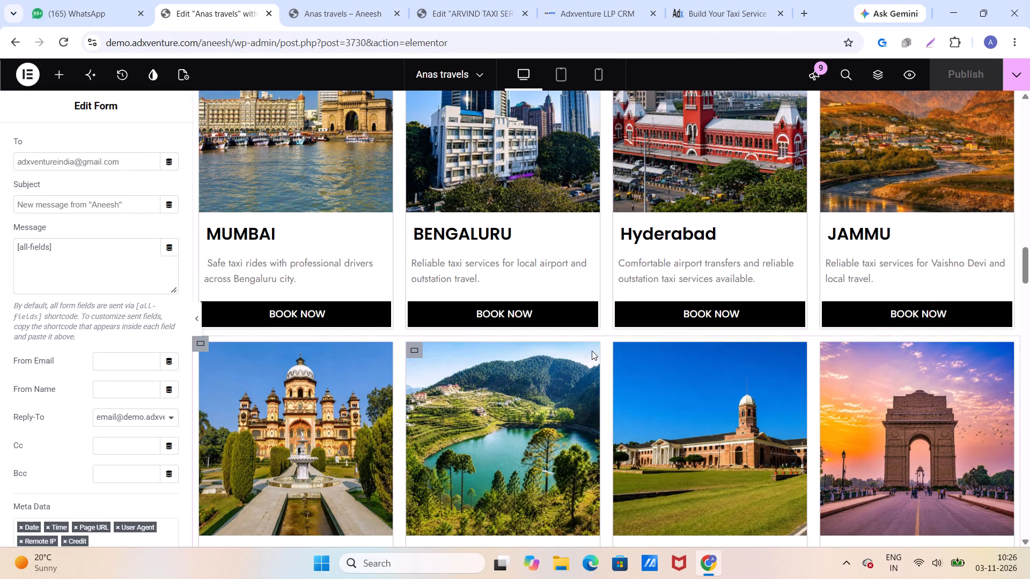
pyautogui.scroll(-14, 580, 333)
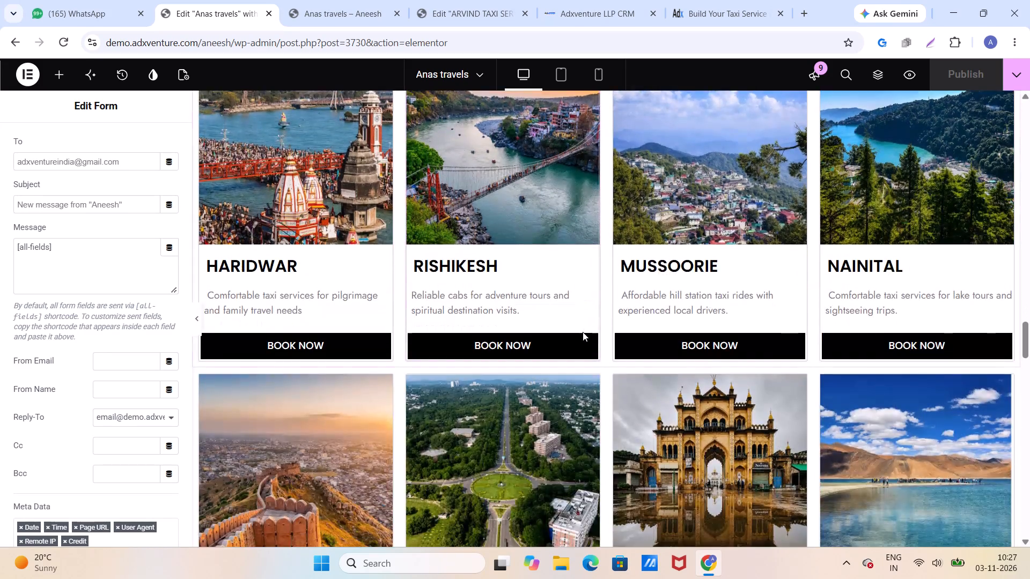
pyautogui.scroll(-17, 584, 335)
pyautogui.scroll(-5, 585, 331)
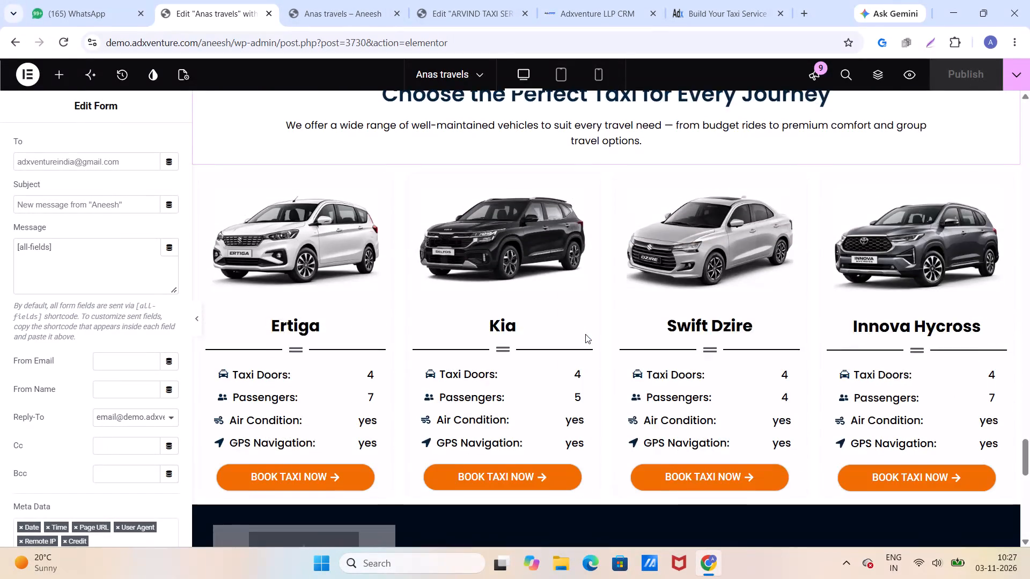
pyautogui.scroll(-13, 585, 334)
pyautogui.scroll(6, 585, 334)
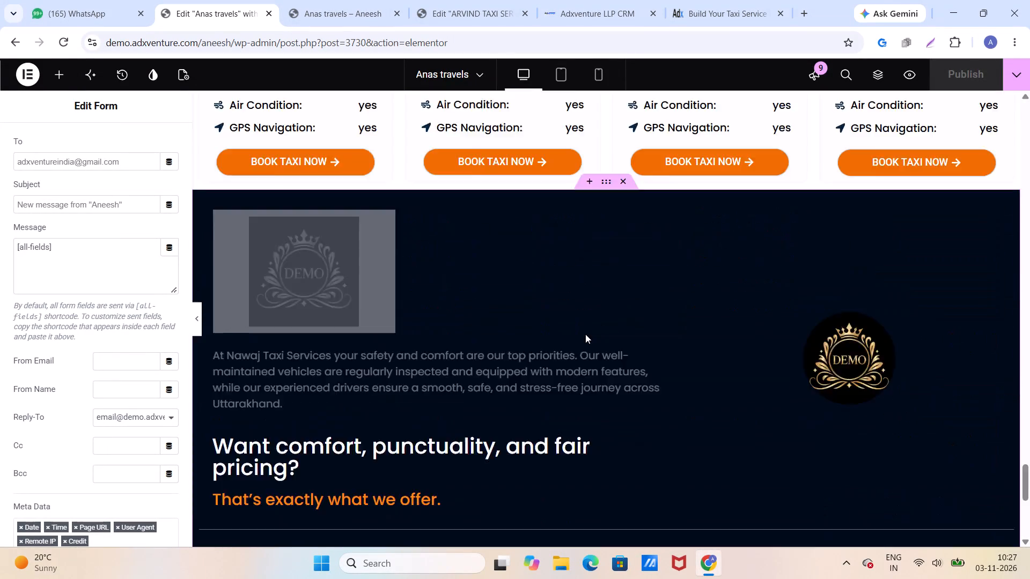
pyautogui.scroll(20, 585, 334)
pyautogui.scroll(20, 585, 334)
pyautogui.scroll(5, 585, 334)
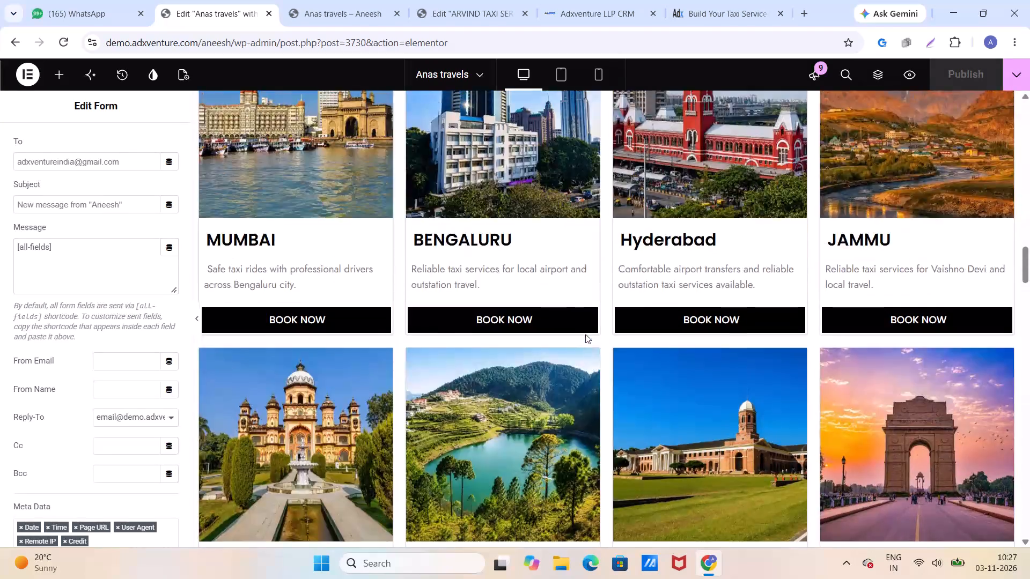
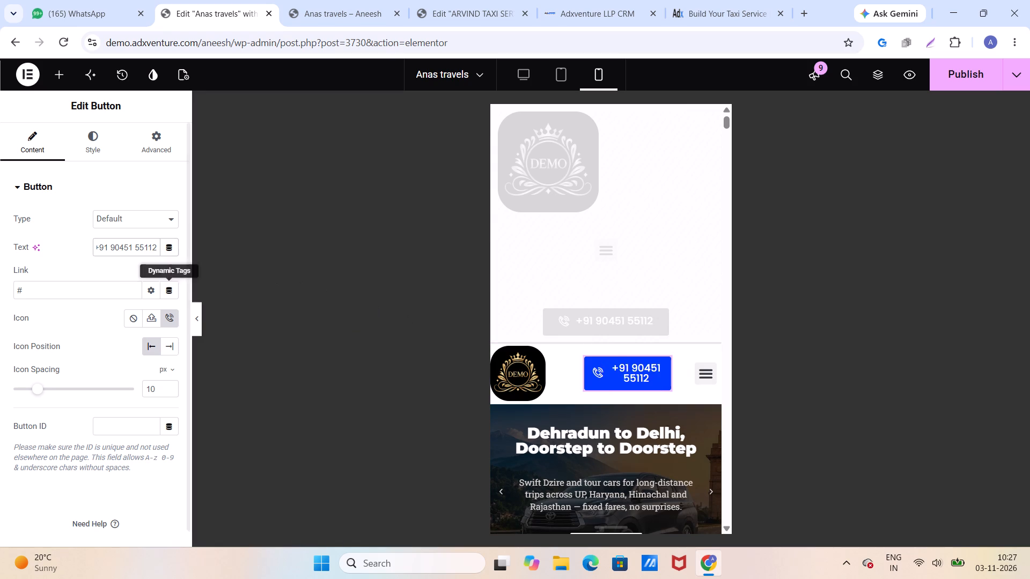
# Remove the +91 prefix from the mobile header's phone button text and slightly widen the button.
pyautogui.moveTo(110, 251); pyautogui.dragTo(80, 251)
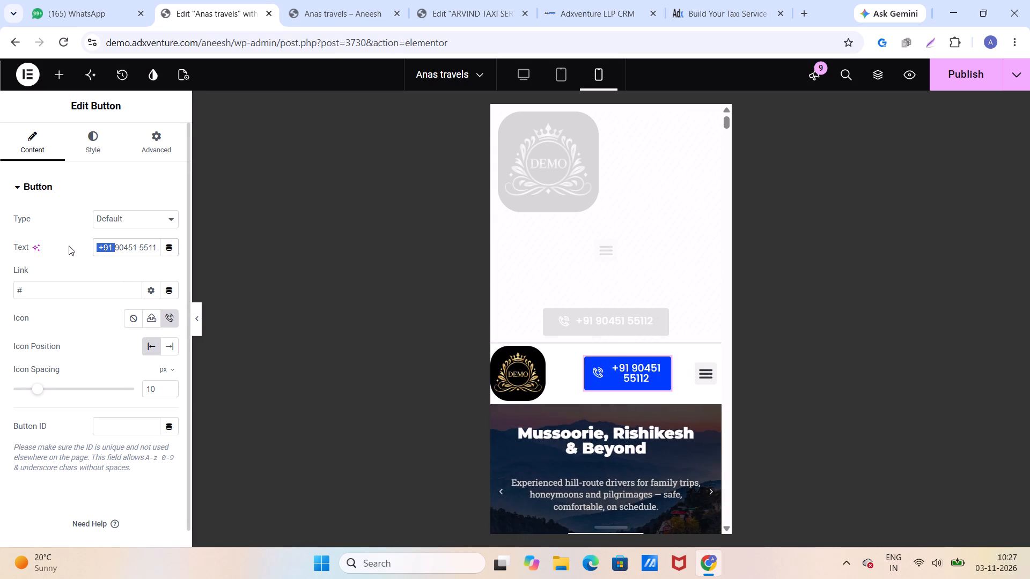
pyautogui.press('BackSpace')
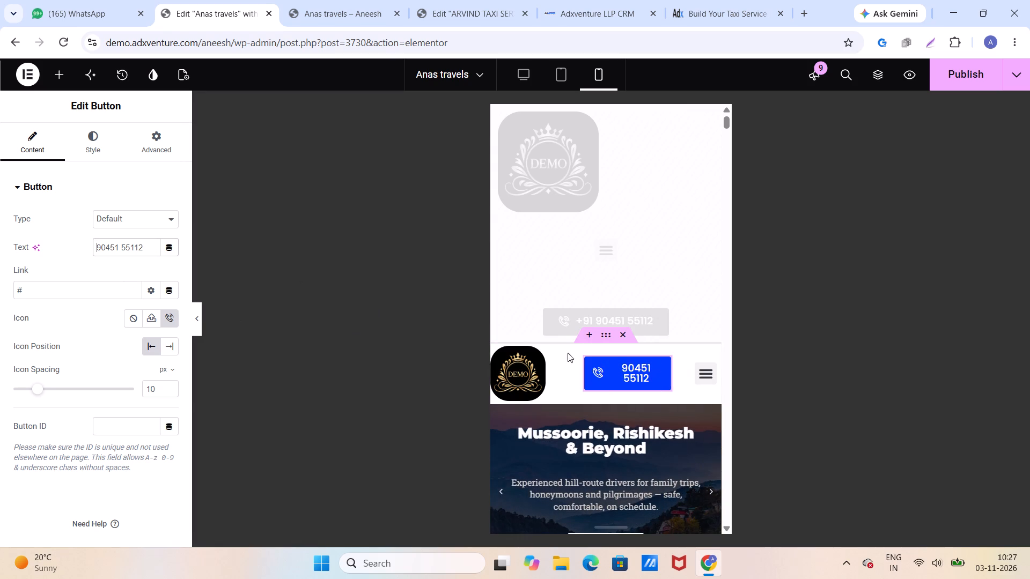
pyautogui.moveTo(668, 380); pyautogui.dragTo(679, 380)
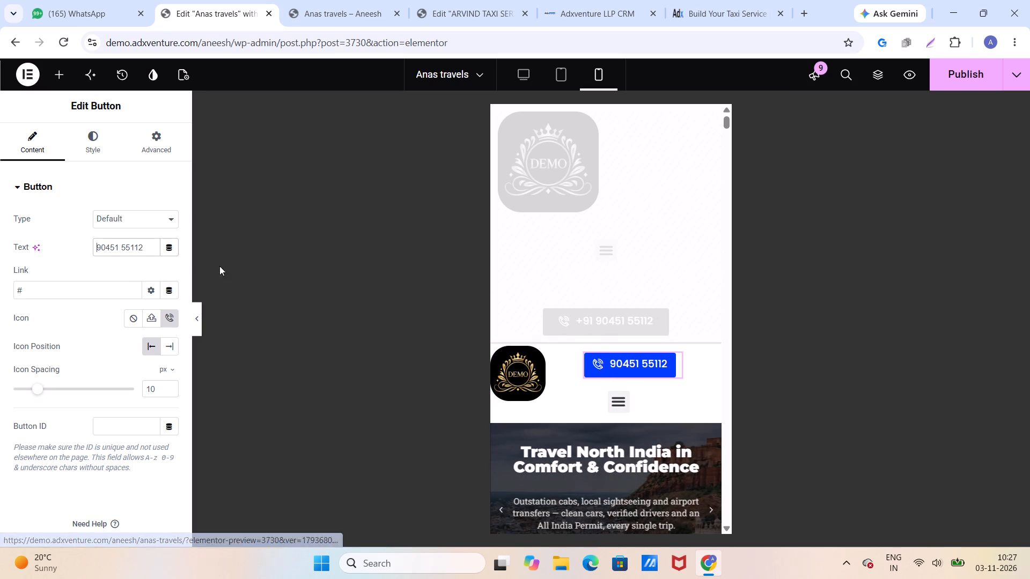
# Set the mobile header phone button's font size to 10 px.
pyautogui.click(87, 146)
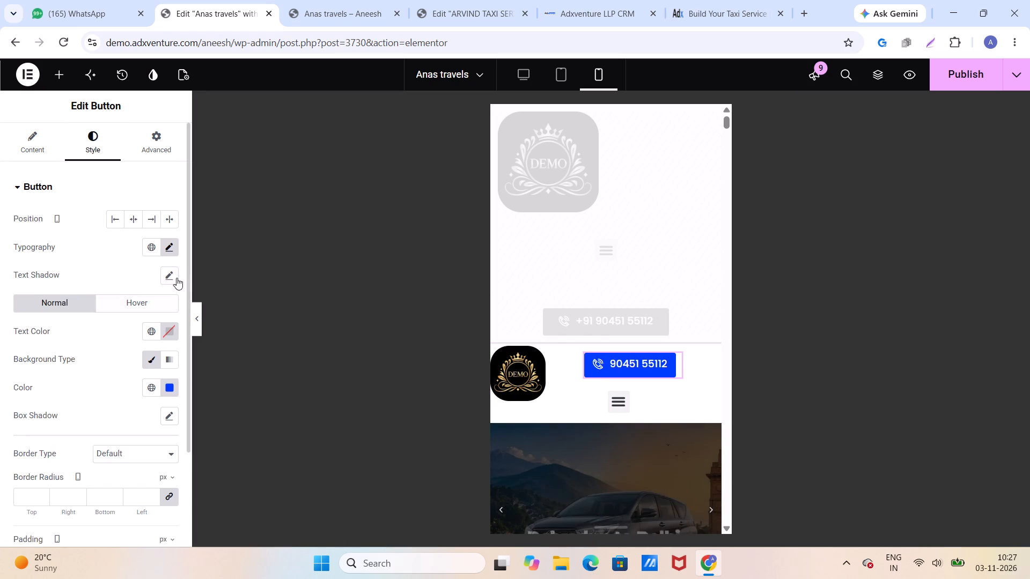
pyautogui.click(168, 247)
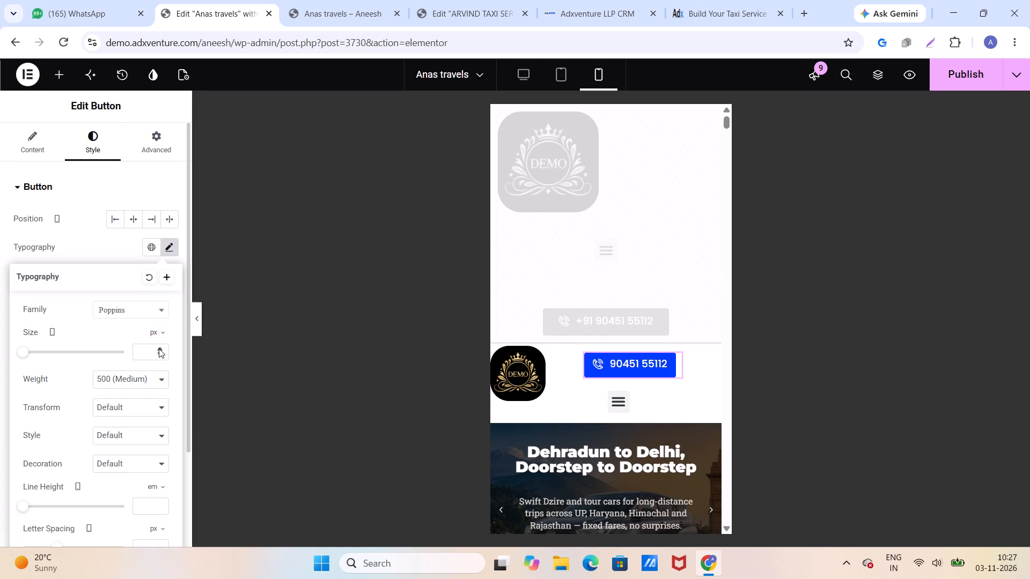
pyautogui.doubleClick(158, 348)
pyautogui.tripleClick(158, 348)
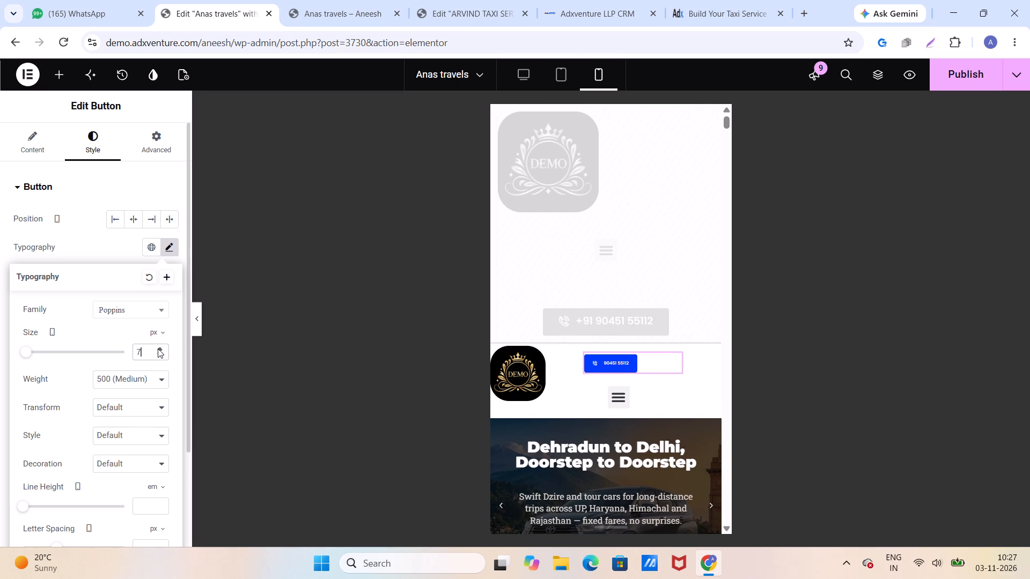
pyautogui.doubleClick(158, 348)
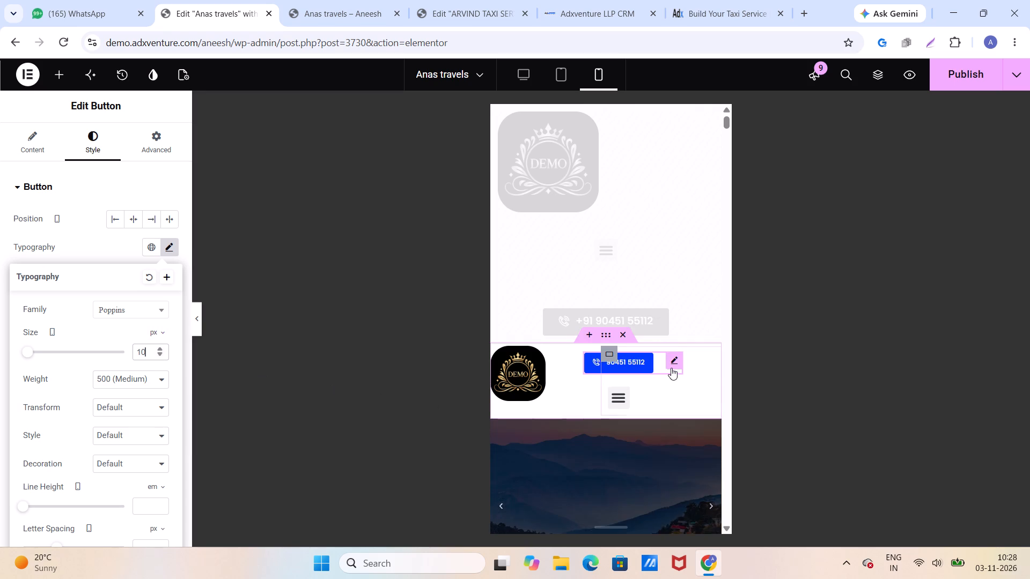
# Adjust the header phone button's width so it fits in one row with the logo and menu icon.
pyautogui.moveTo(680, 372); pyautogui.dragTo(664, 374)
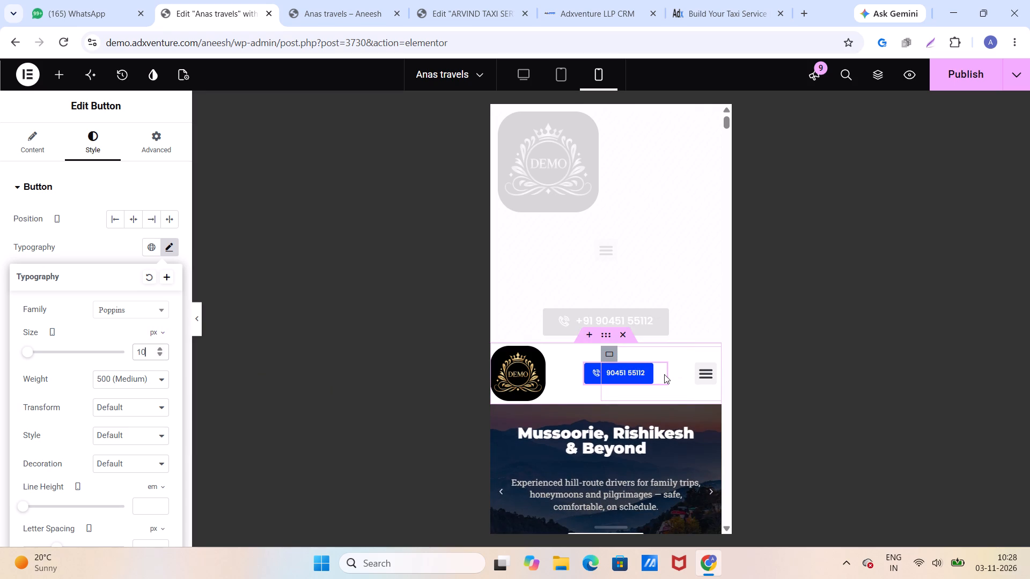
pyautogui.moveTo(664, 374); pyautogui.dragTo(666, 378)
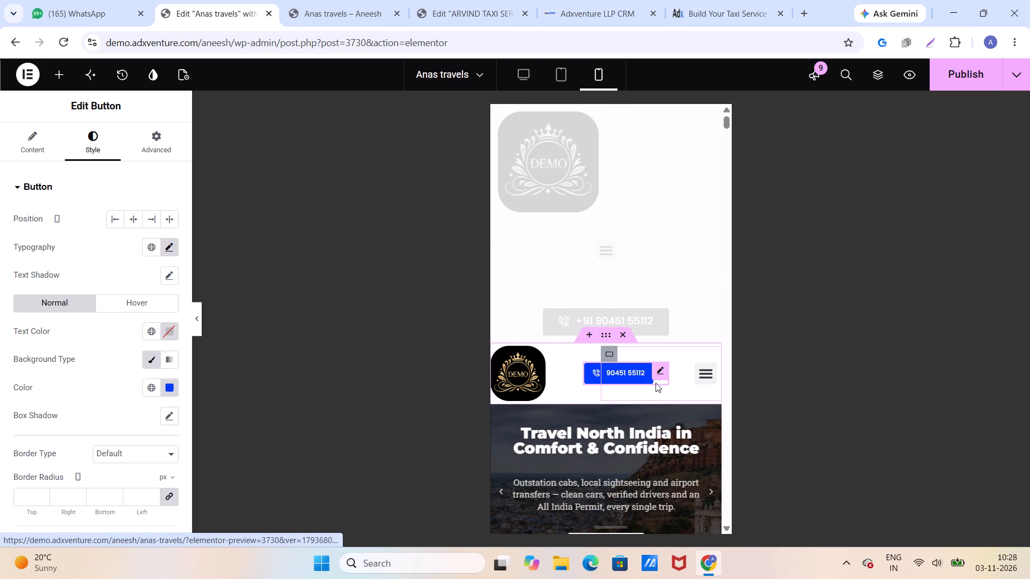
pyautogui.moveTo(665, 380); pyautogui.dragTo(671, 381)
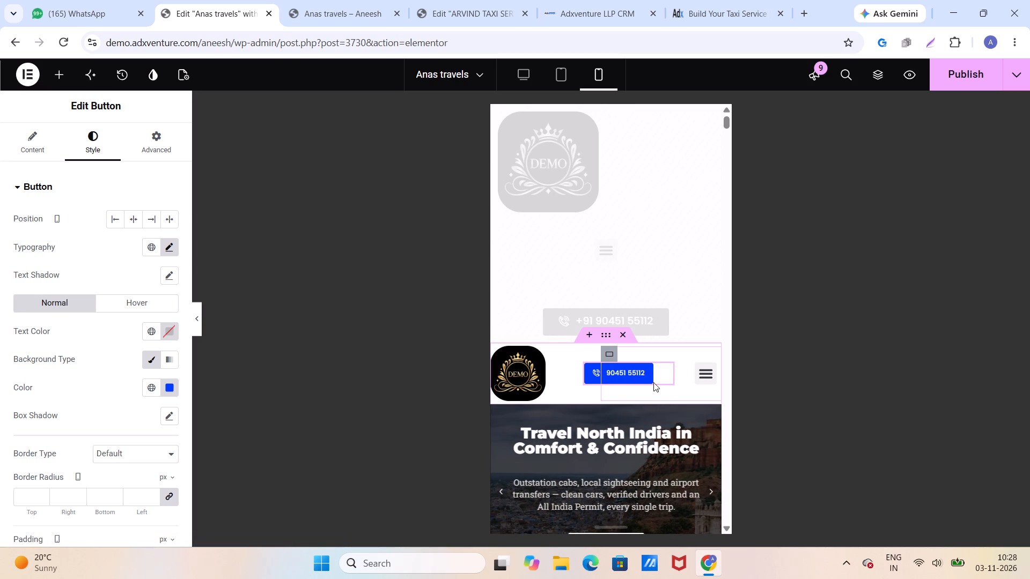
# Set the header phone button's font size to 13 px so the number fits on one line.
pyautogui.click(167, 249)
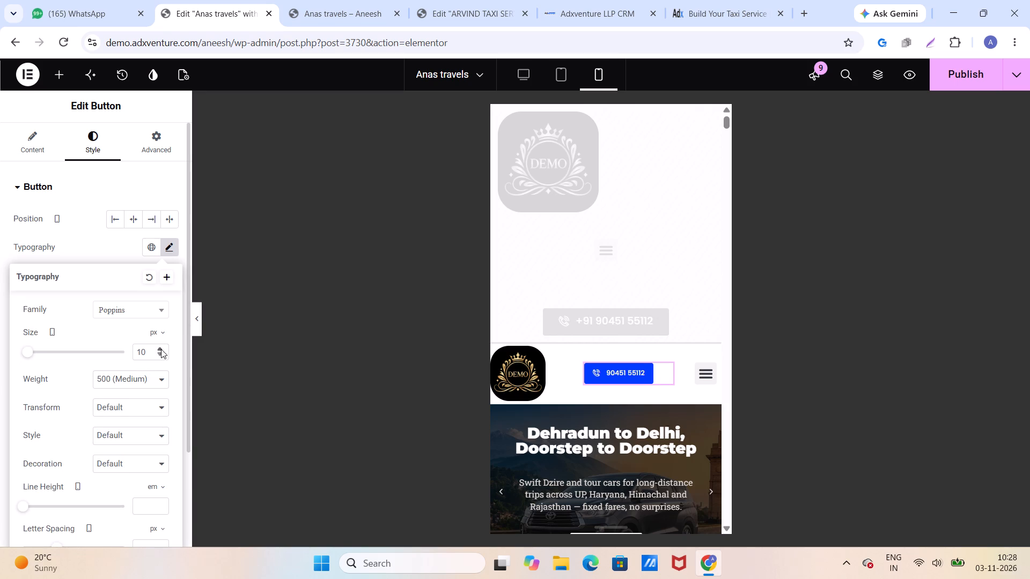
pyautogui.click(159, 348)
pyautogui.click(159, 348)
pyautogui.click(159, 348)
pyautogui.click(159, 348)
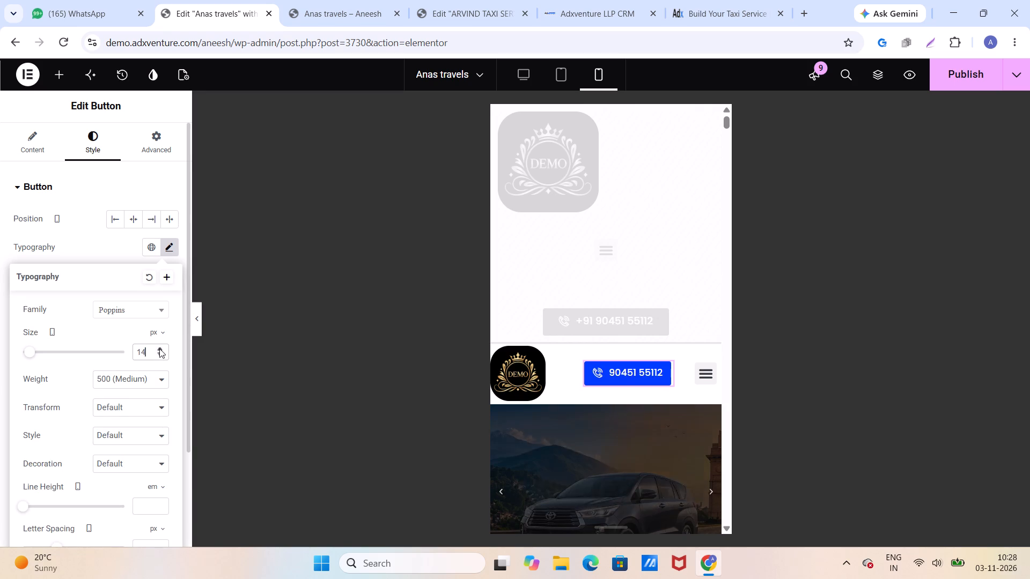
pyautogui.click(159, 348)
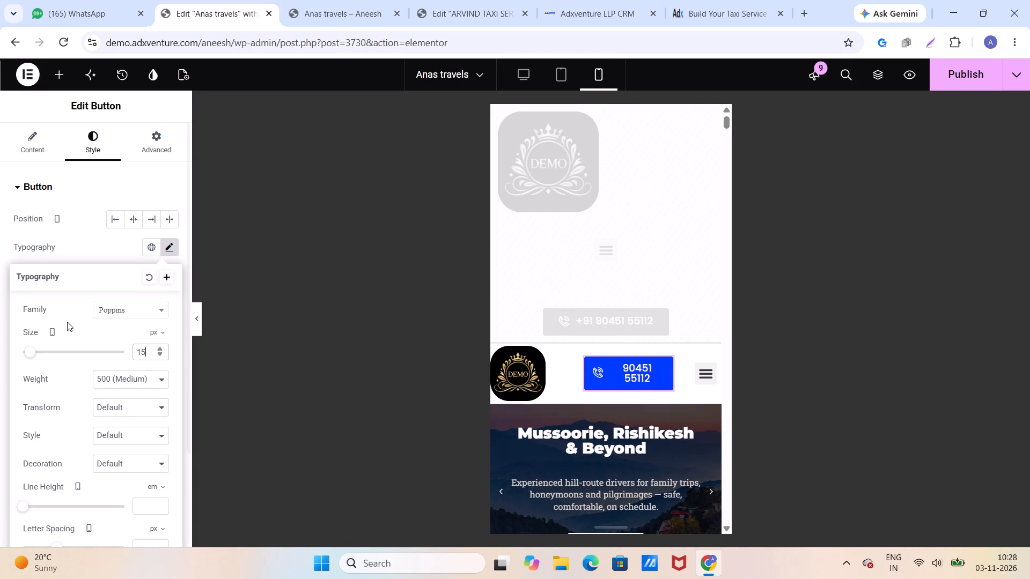
pyautogui.click(157, 352)
pyautogui.click(157, 352)
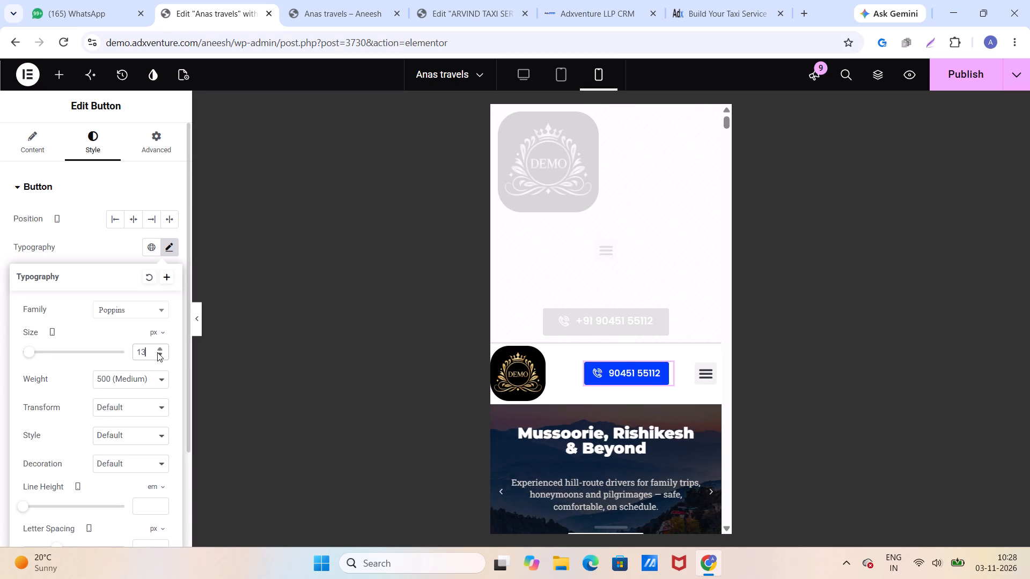
# Publish the page with the adjusted mobile header phone button.
pyautogui.click(958, 72)
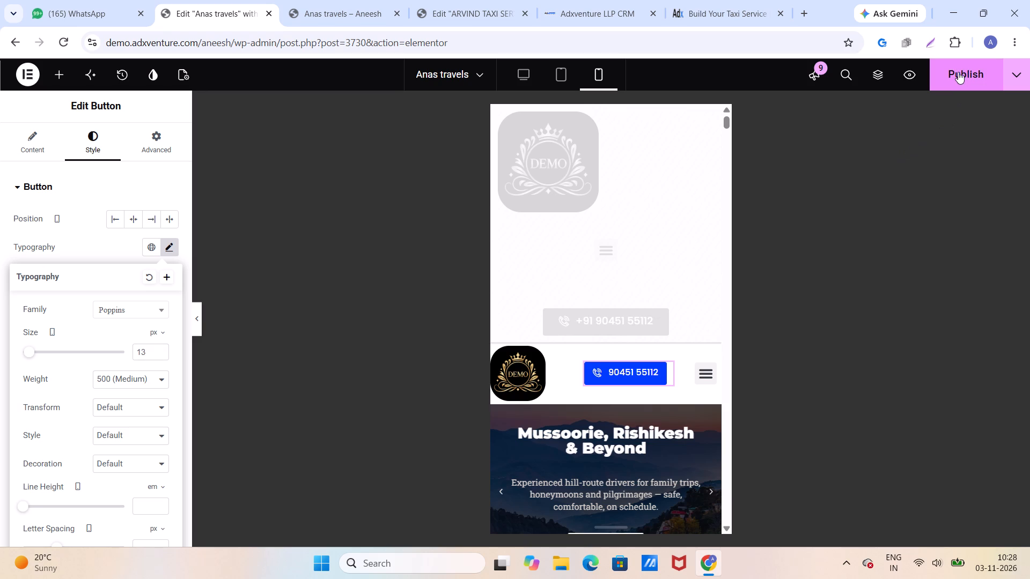
# Review the mobile layout from the hero slider and booking form down through the destination cards.
pyautogui.scroll(-6, 692, 252)
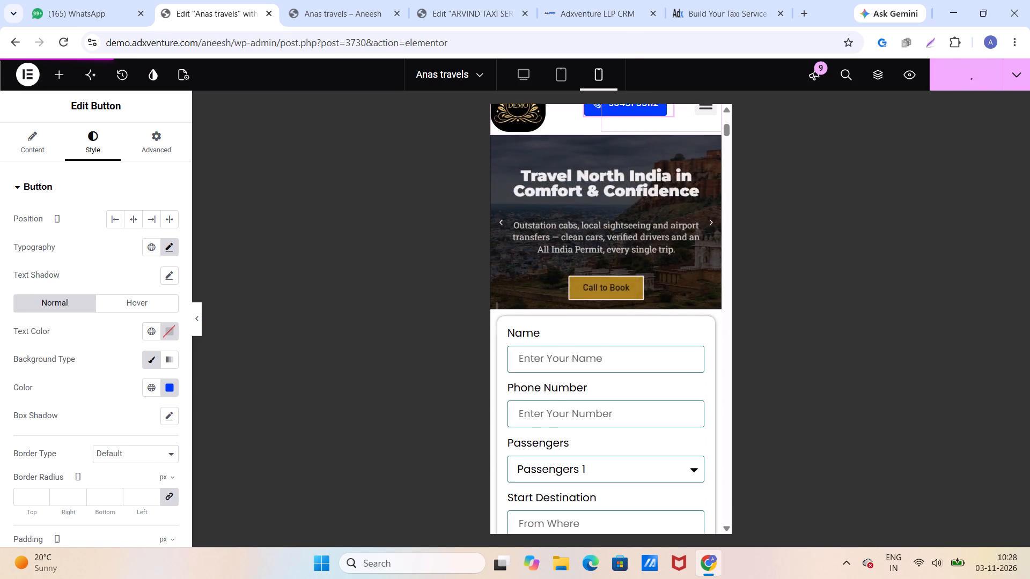
pyautogui.scroll(-5, 685, 243)
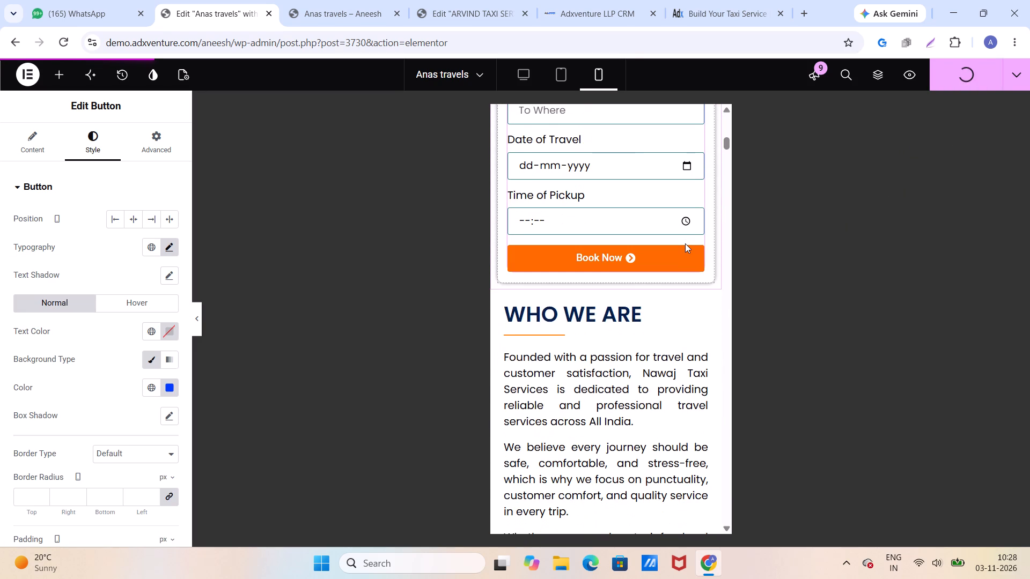
pyautogui.scroll(-17, 685, 243)
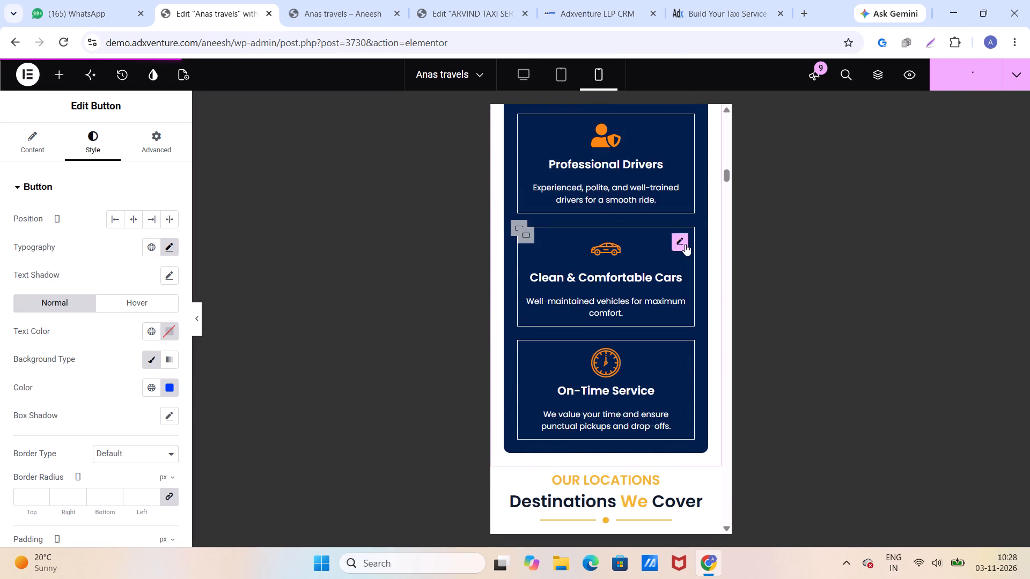
pyautogui.scroll(-7, 685, 244)
pyautogui.scroll(3, 685, 244)
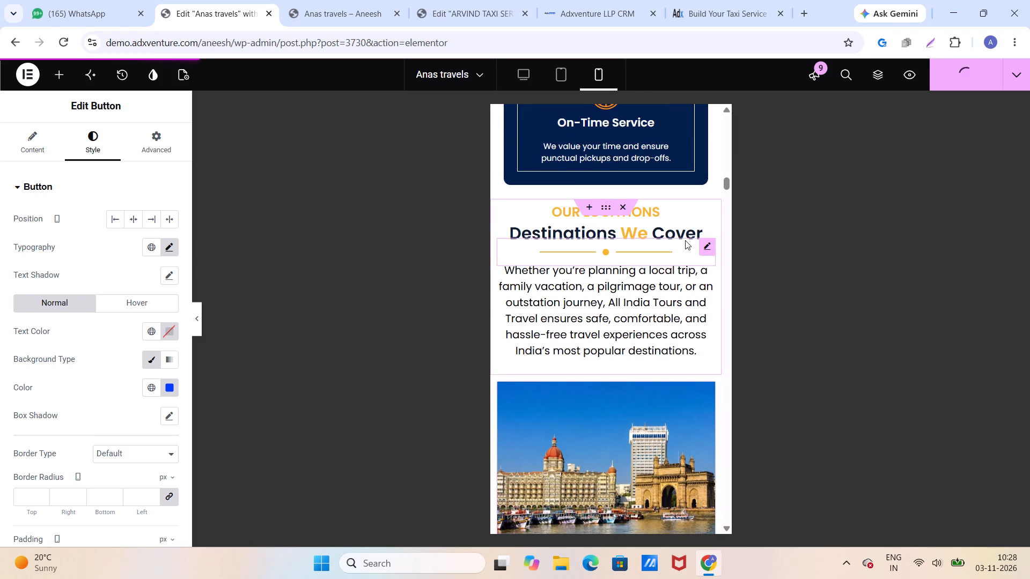
pyautogui.scroll(-16, 693, 280)
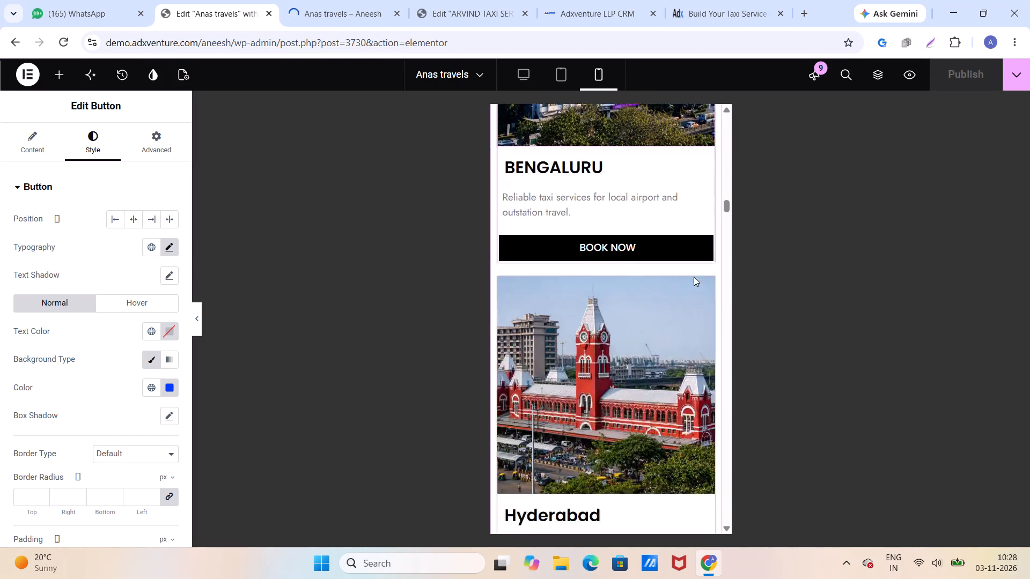
pyautogui.scroll(-20, 694, 277)
pyautogui.scroll(-10, 694, 277)
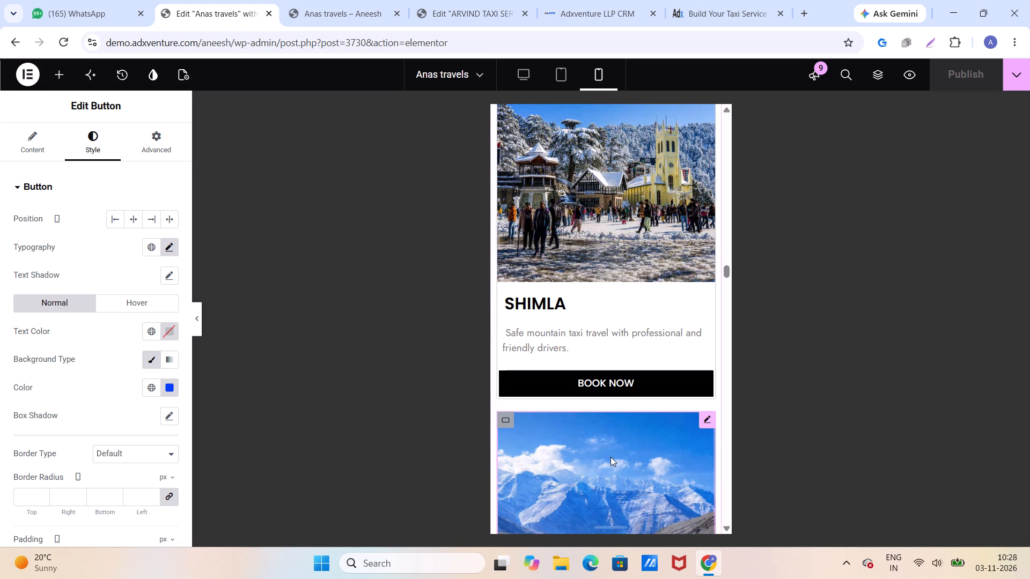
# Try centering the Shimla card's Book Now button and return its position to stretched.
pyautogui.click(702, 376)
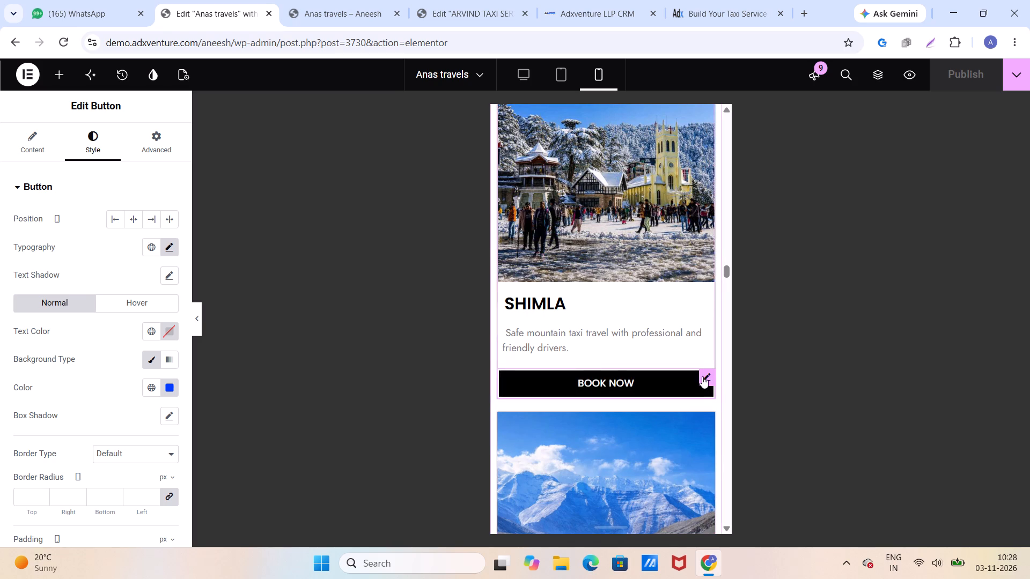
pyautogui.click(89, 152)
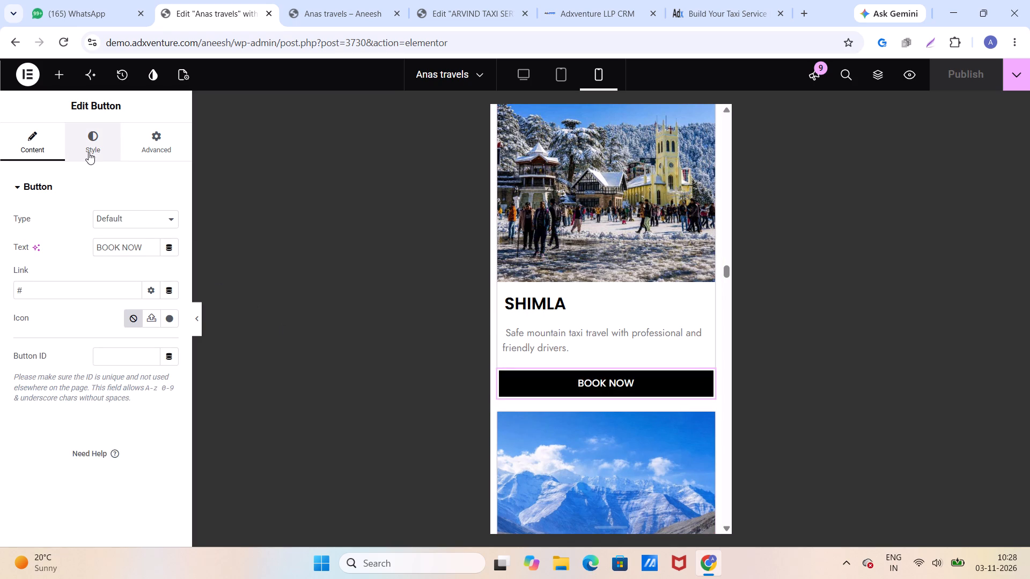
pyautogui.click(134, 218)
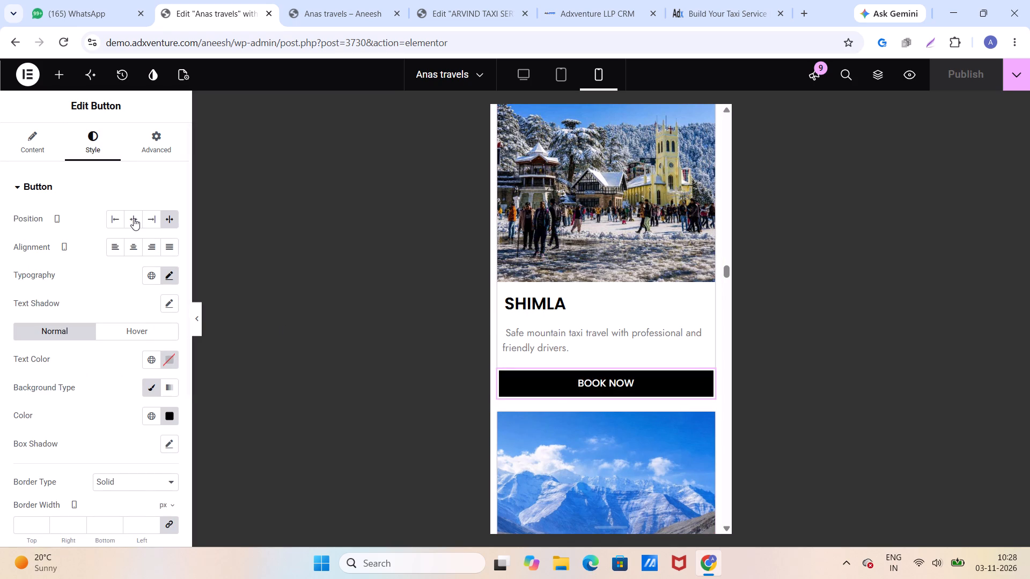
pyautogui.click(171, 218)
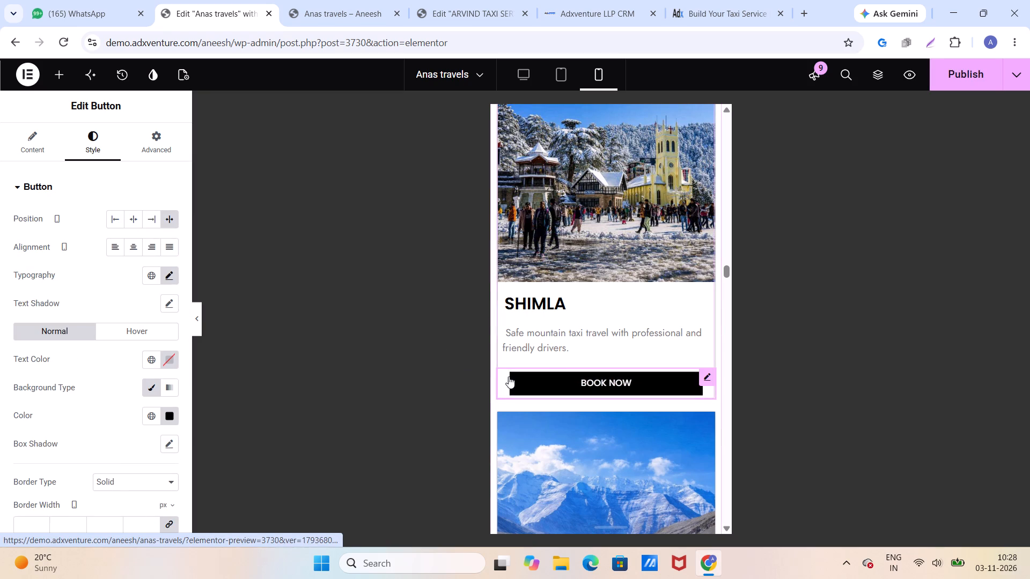
# Add an empty container to the Mumbai card between its description and the Book Now button.
pyautogui.scroll(13, 560, 332)
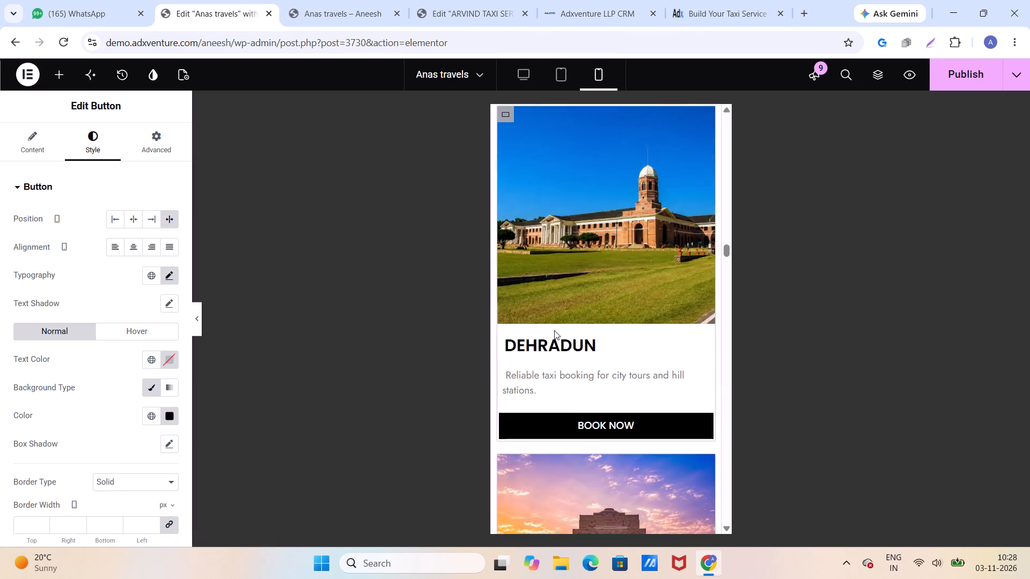
pyautogui.scroll(16, 554, 330)
pyautogui.scroll(14, 547, 328)
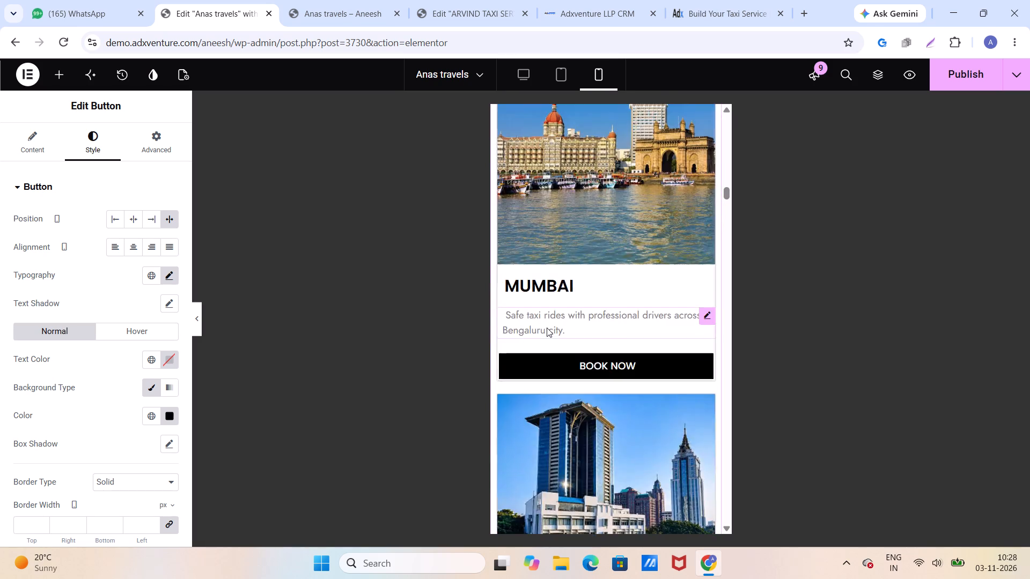
pyautogui.scroll(10, 547, 328)
pyautogui.scroll(-13, 547, 327)
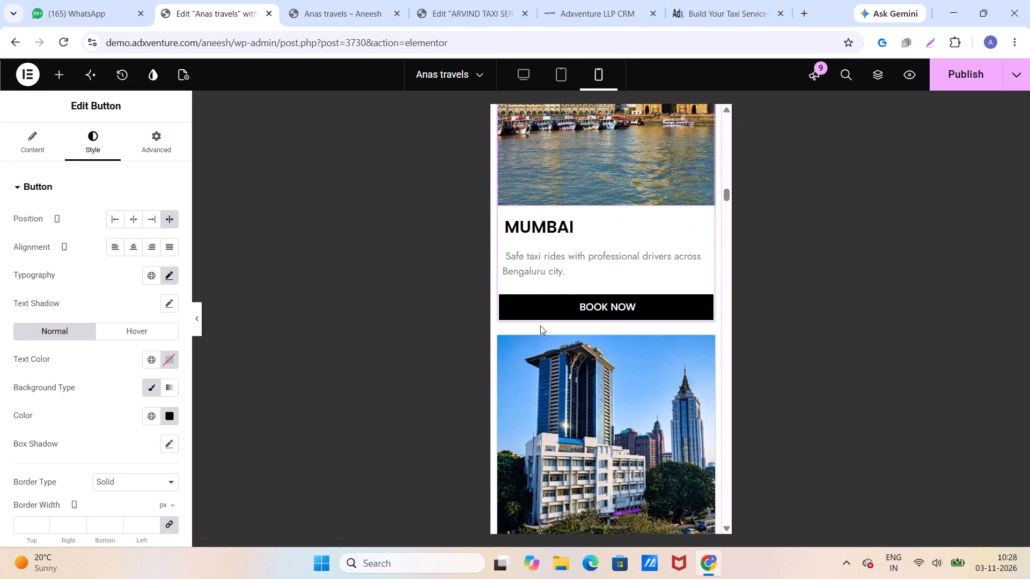
pyautogui.click(53, 76)
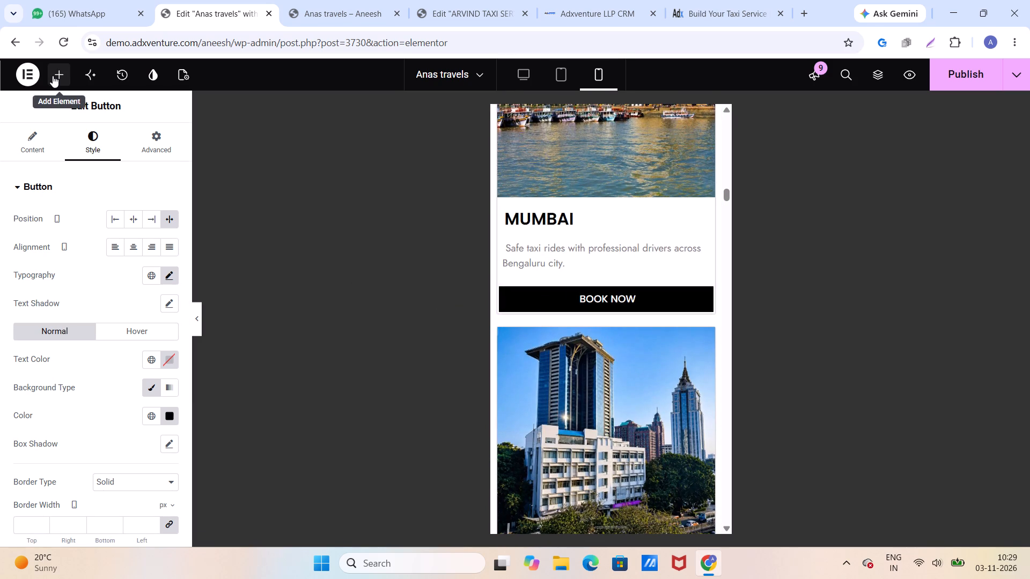
pyautogui.click(61, 207)
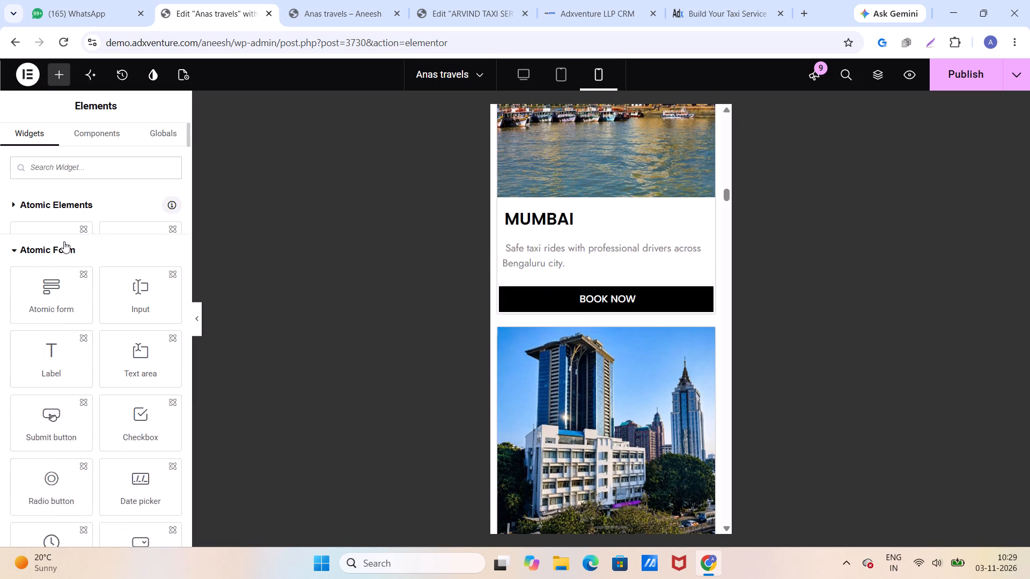
pyautogui.click(63, 240)
pyautogui.moveTo(55, 409); pyautogui.dragTo(183, 390)
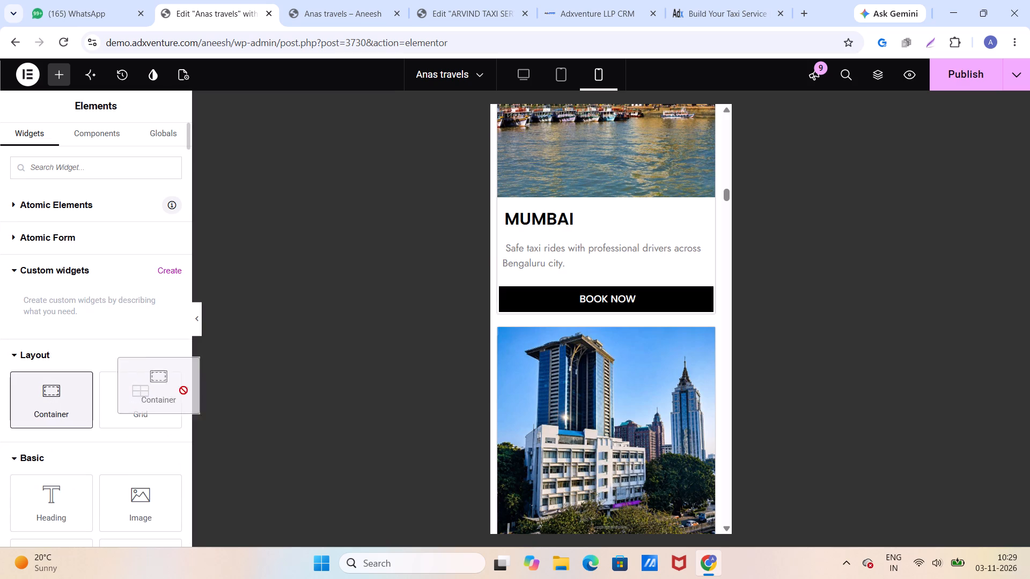
pyautogui.moveTo(183, 390); pyautogui.dragTo(575, 263)
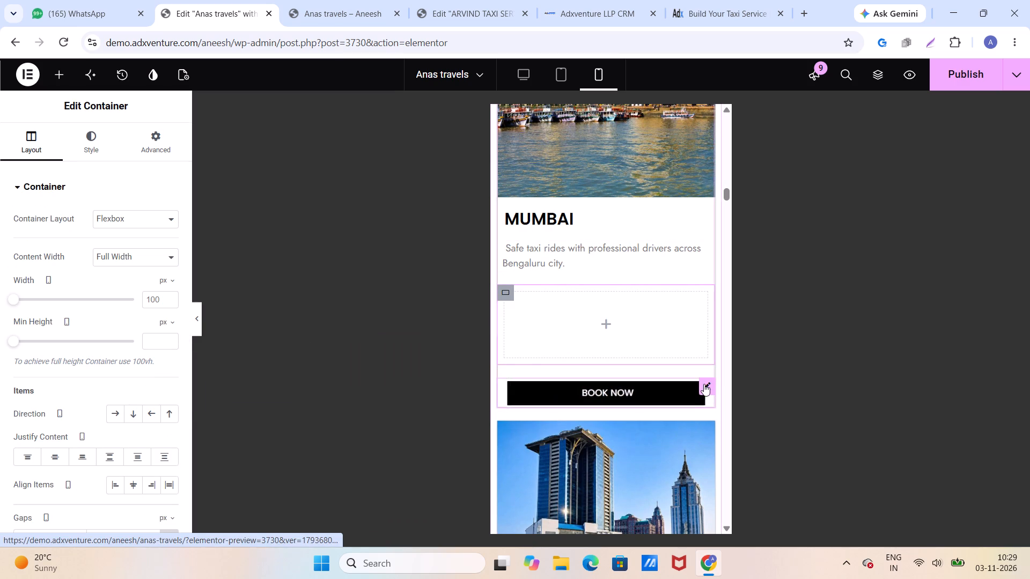
# Copy the Mumbai card's Book Now button and paste it into the new container.
pyautogui.click(704, 384)
pyautogui.rightClick(704, 384)
pyautogui.click(715, 272)
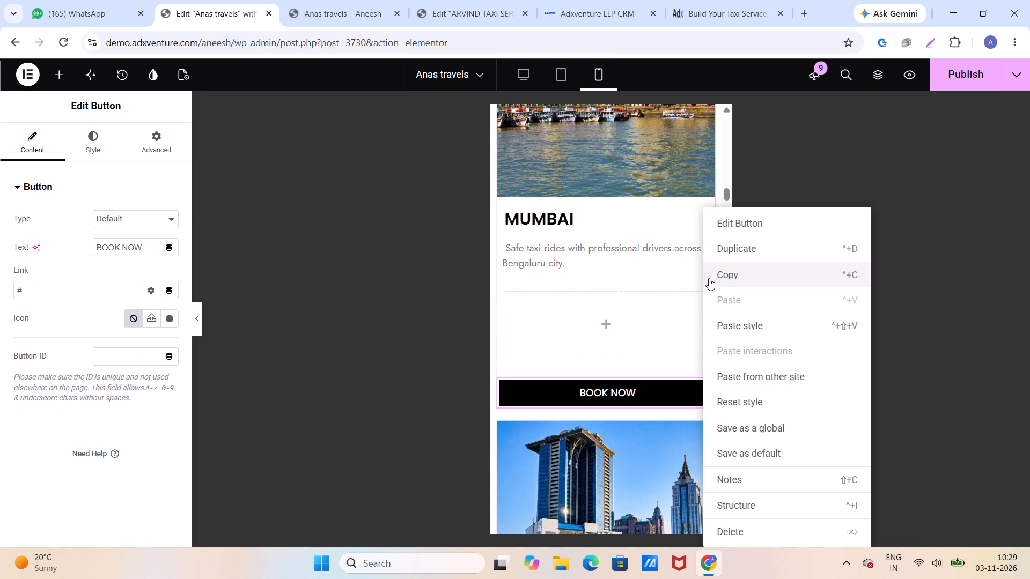
pyautogui.click(565, 323)
pyautogui.rightClick(565, 323)
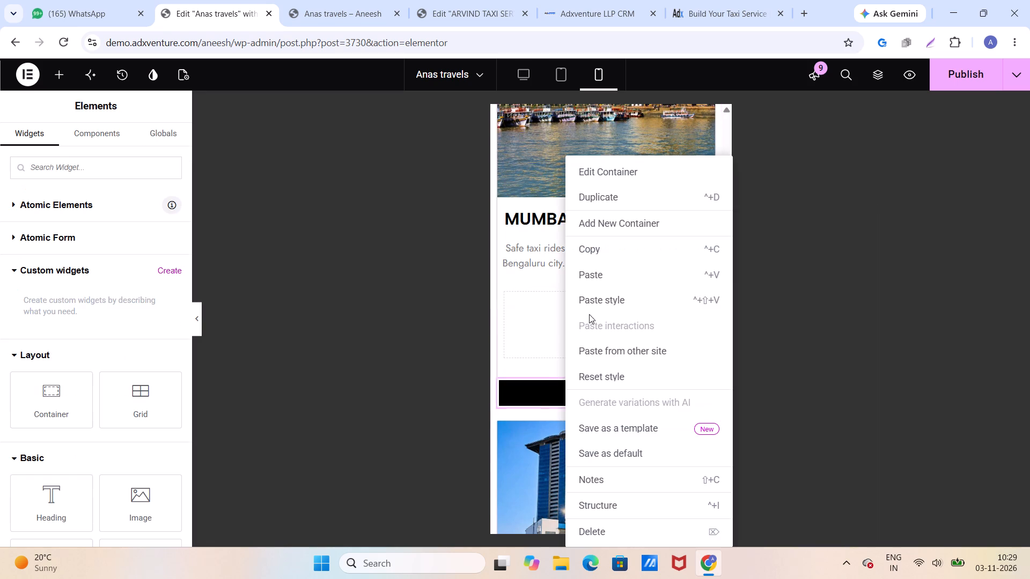
pyautogui.click(604, 274)
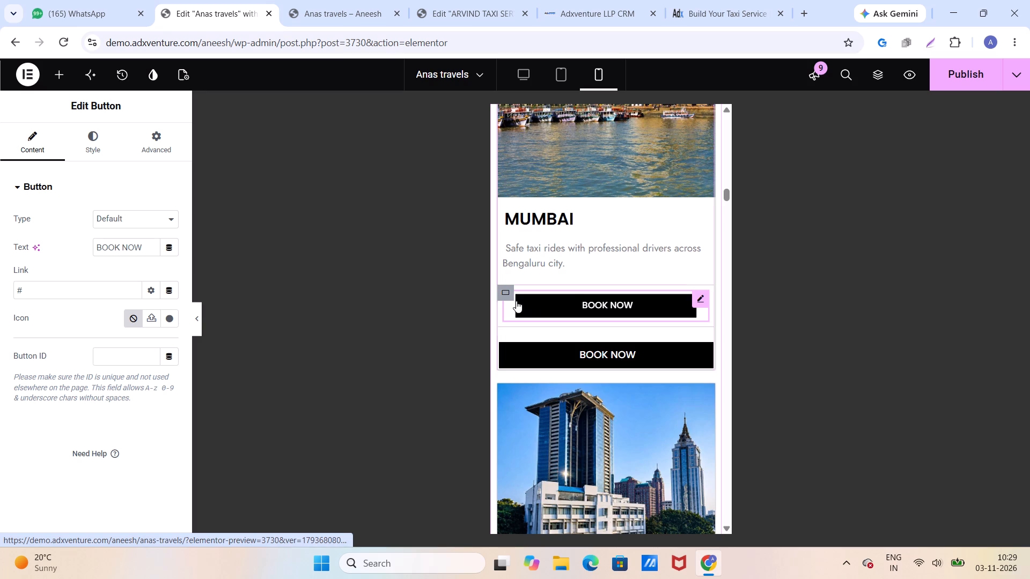
# Set the padding of the new container around the Mumbai card's Book Now button to 0 on all sides.
pyautogui.click(504, 291)
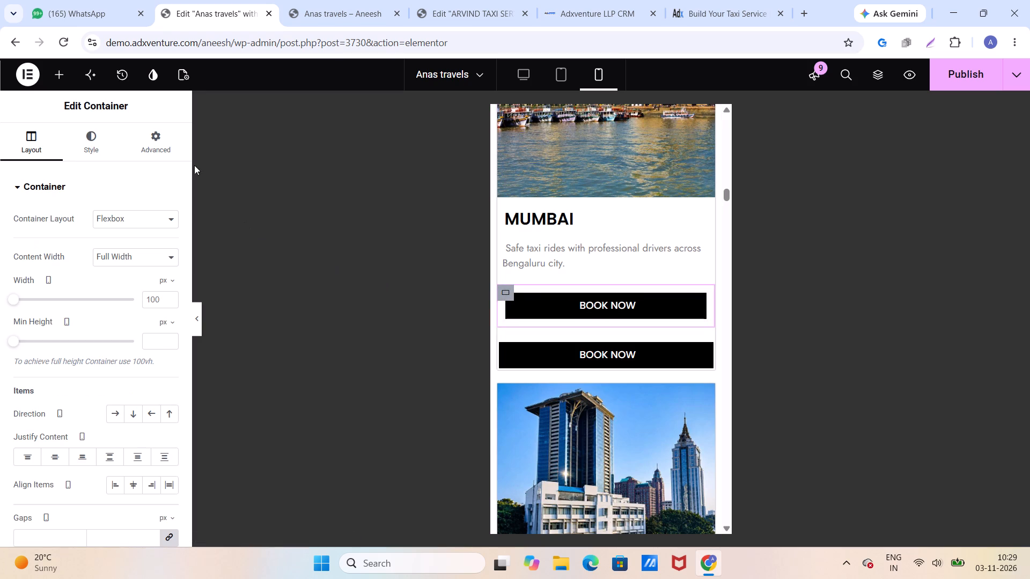
pyautogui.click(156, 145)
pyautogui.click(171, 282)
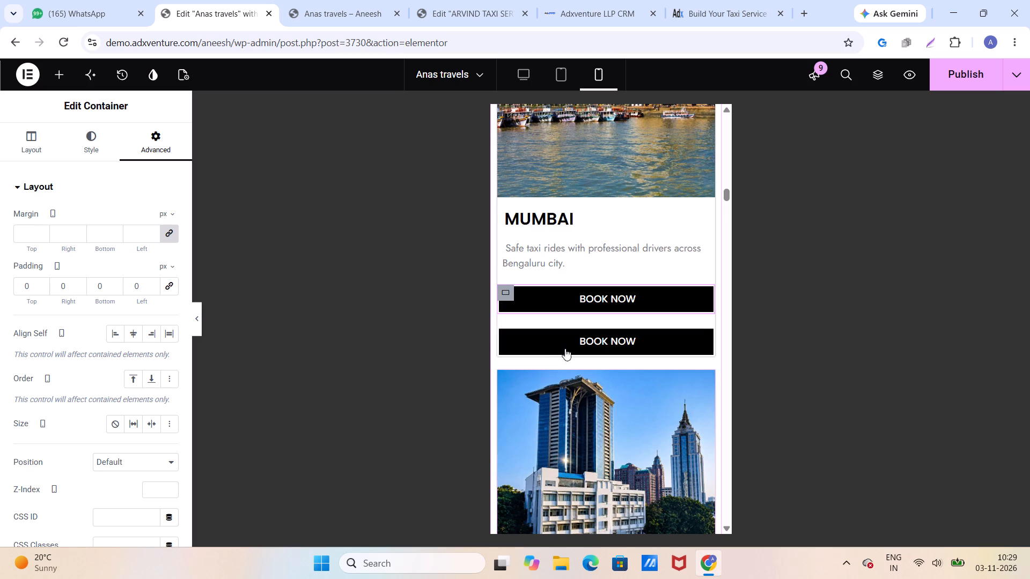
# Delete the Mumbai card's original Book Now button below the new container.
pyautogui.click(702, 337)
pyautogui.rightClick(705, 335)
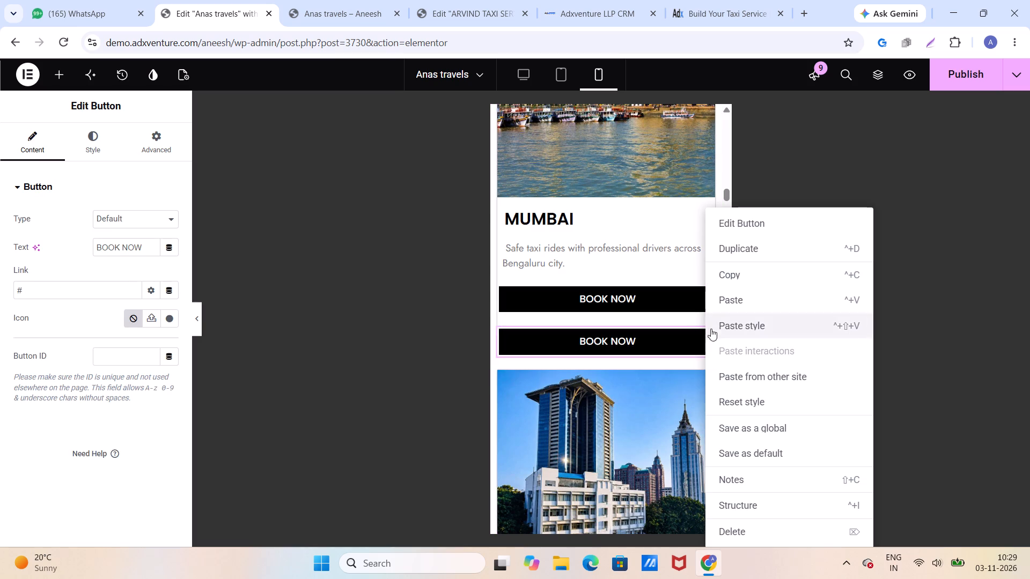
pyautogui.click(737, 529)
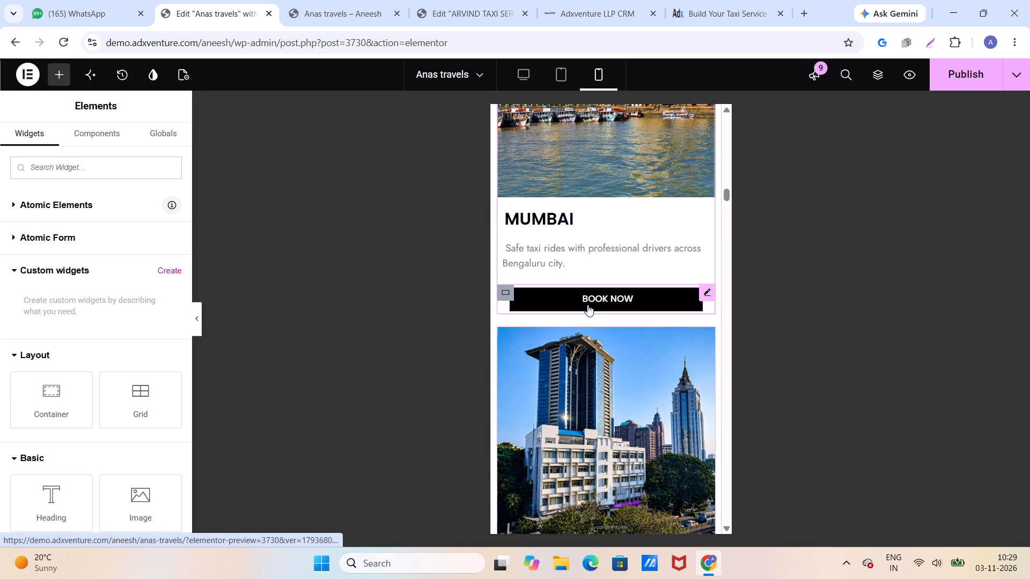
# Check the spacing settings of the Mumbai card's button and container, and review the destination cards below it.
pyautogui.click(707, 289)
pyautogui.click(166, 147)
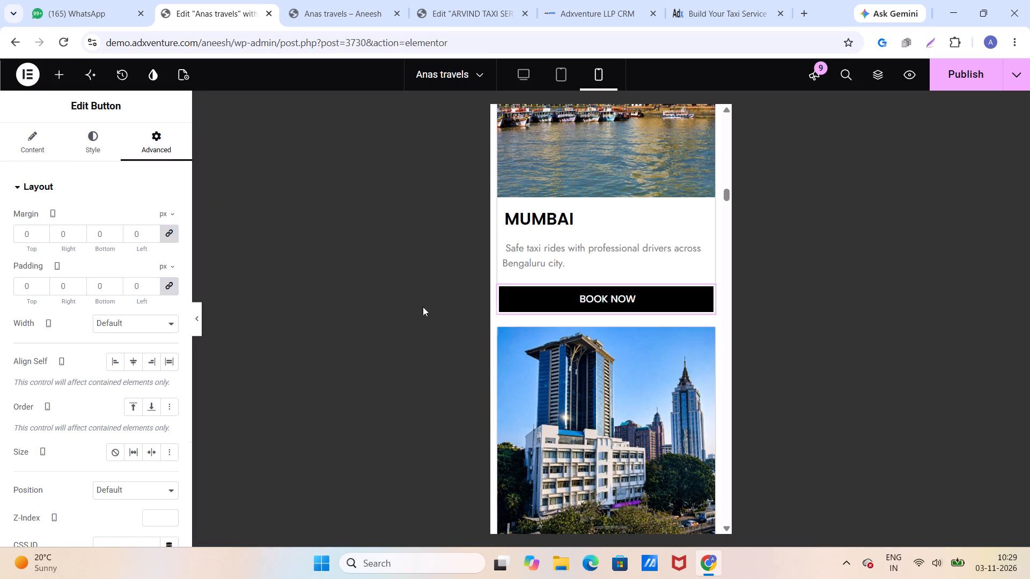
pyautogui.click(507, 293)
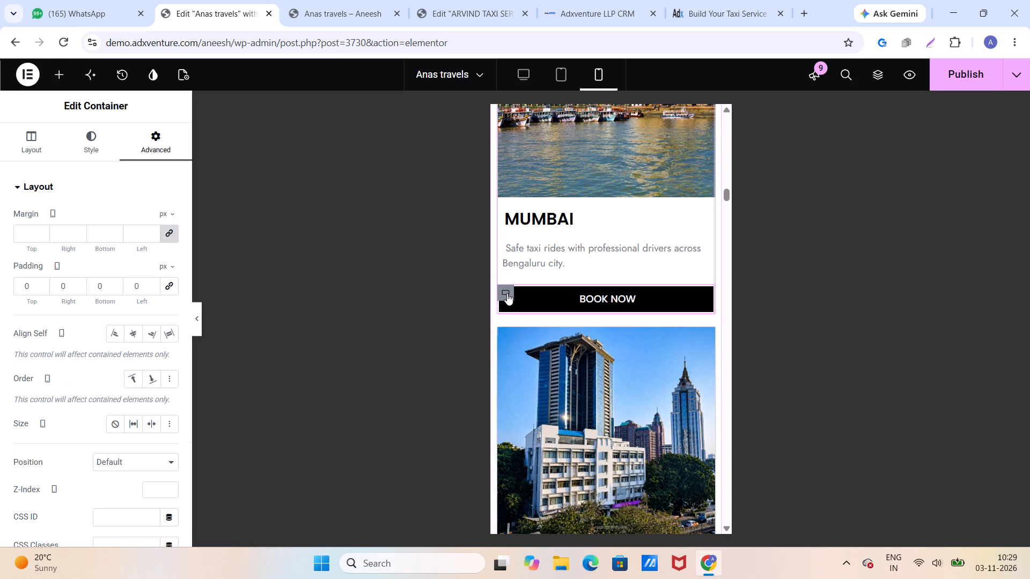
pyautogui.click(541, 406)
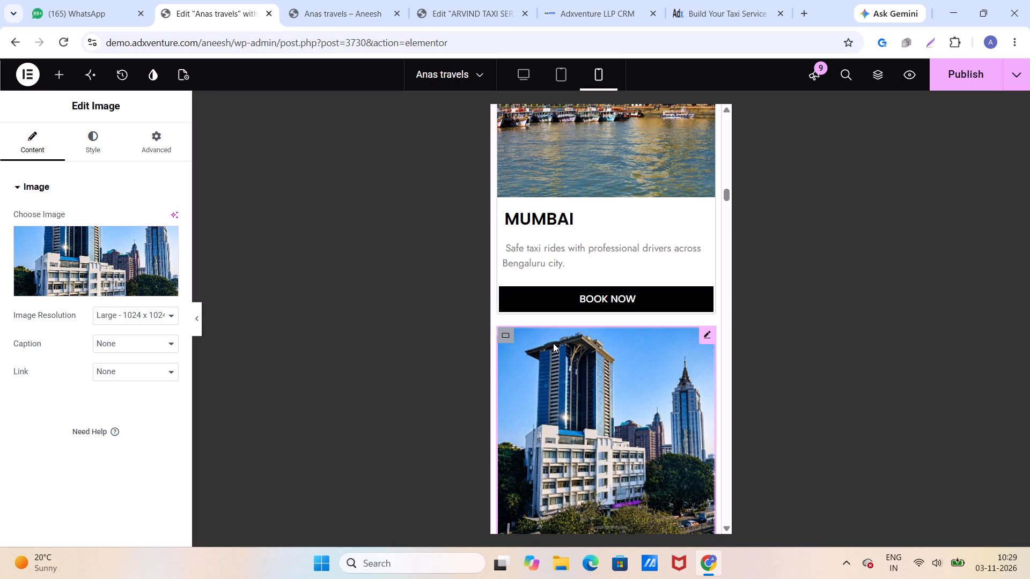
pyautogui.scroll(3, 553, 343)
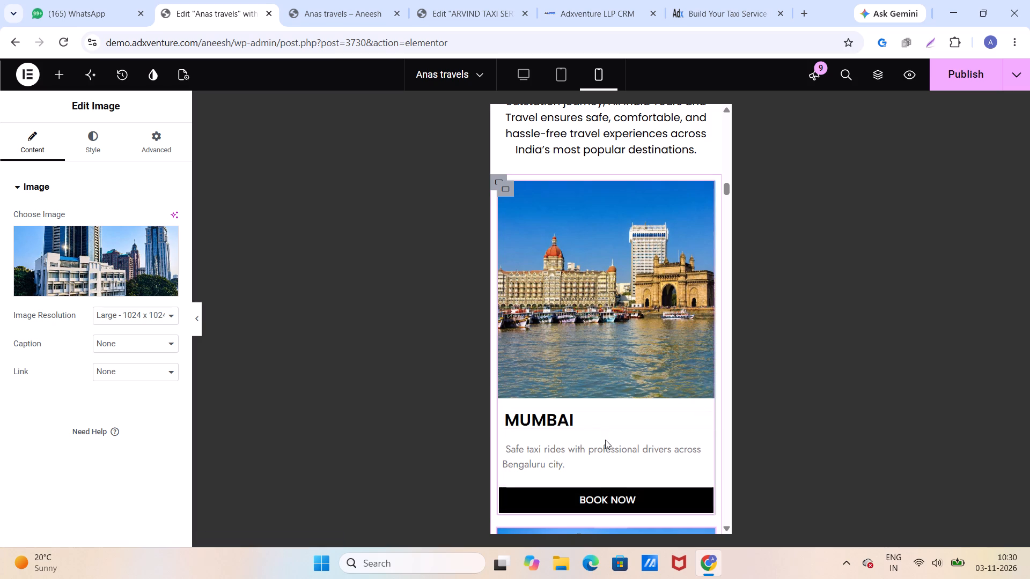
pyautogui.click(591, 418)
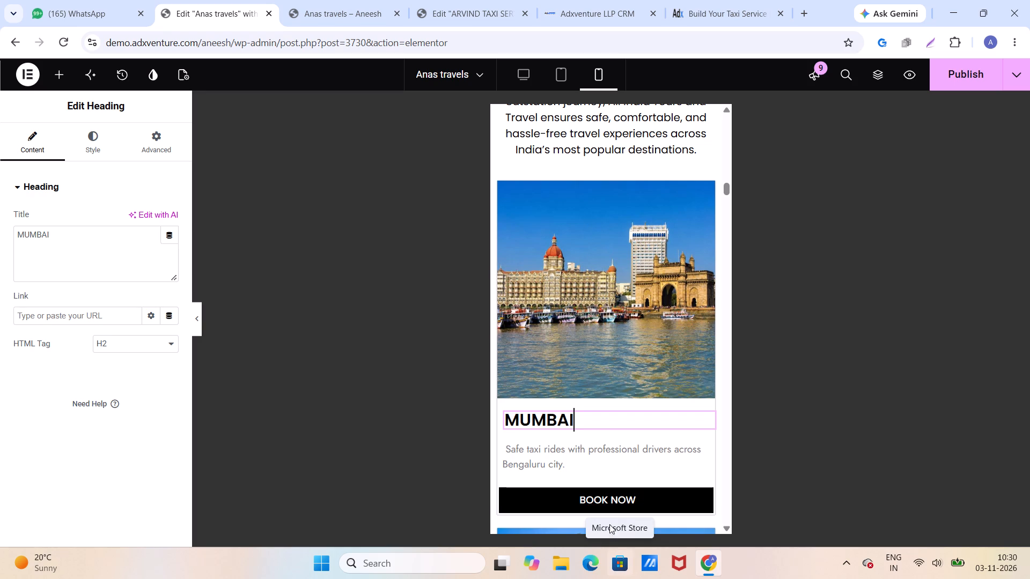
pyautogui.scroll(-9, 575, 389)
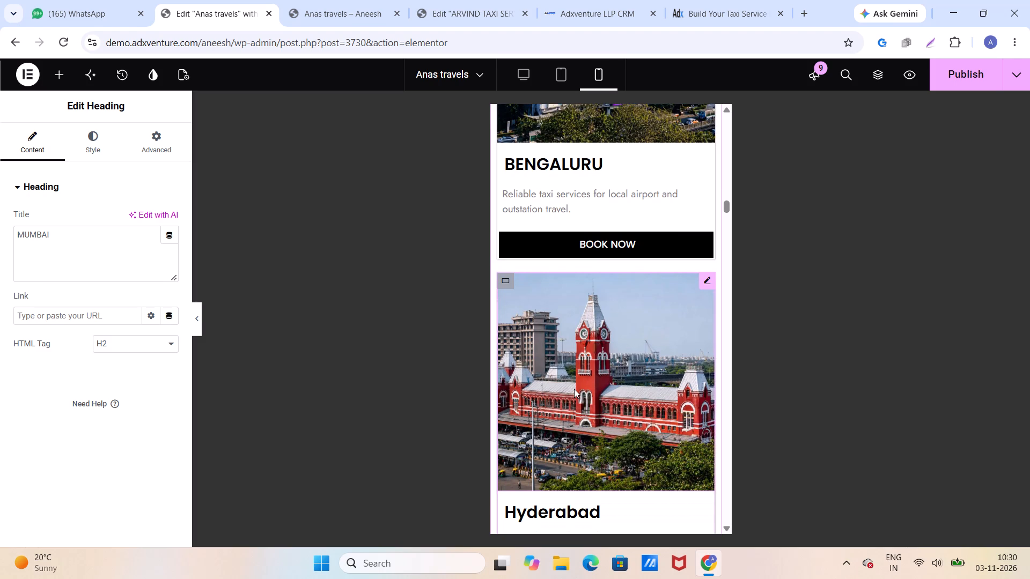
pyautogui.scroll(-6, 574, 389)
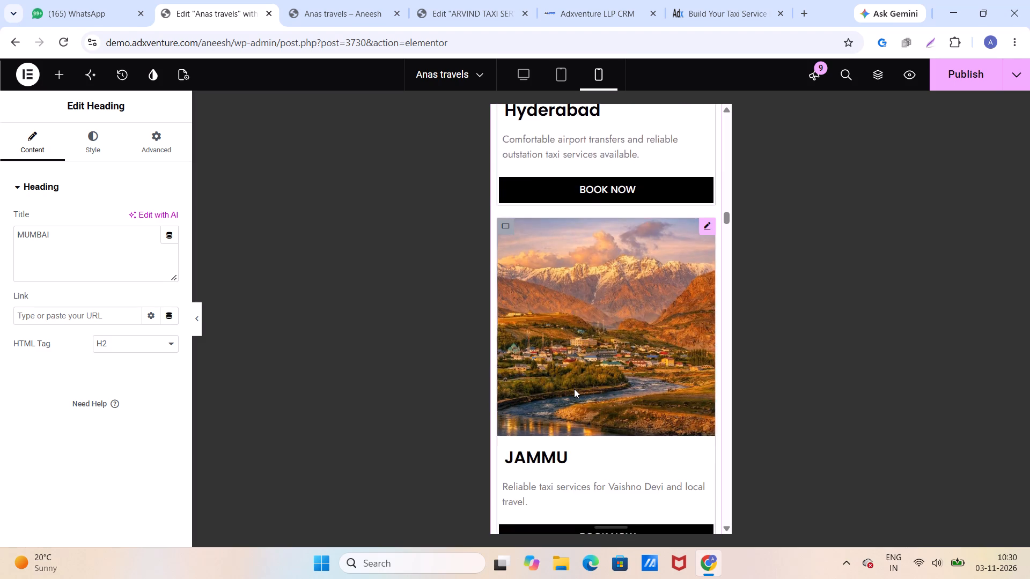
pyautogui.scroll(-4, 574, 389)
# Leave the ARVIND TAXI SERVICE page's editor and open the WordPress list of all pages.
pyautogui.click(460, 17)
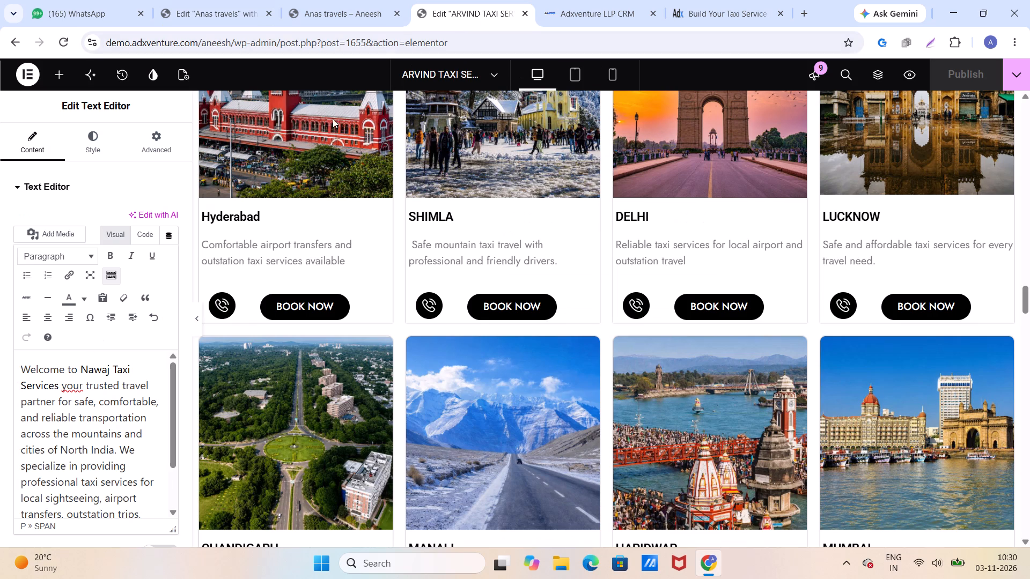
pyautogui.click(25, 77)
pyautogui.click(100, 276)
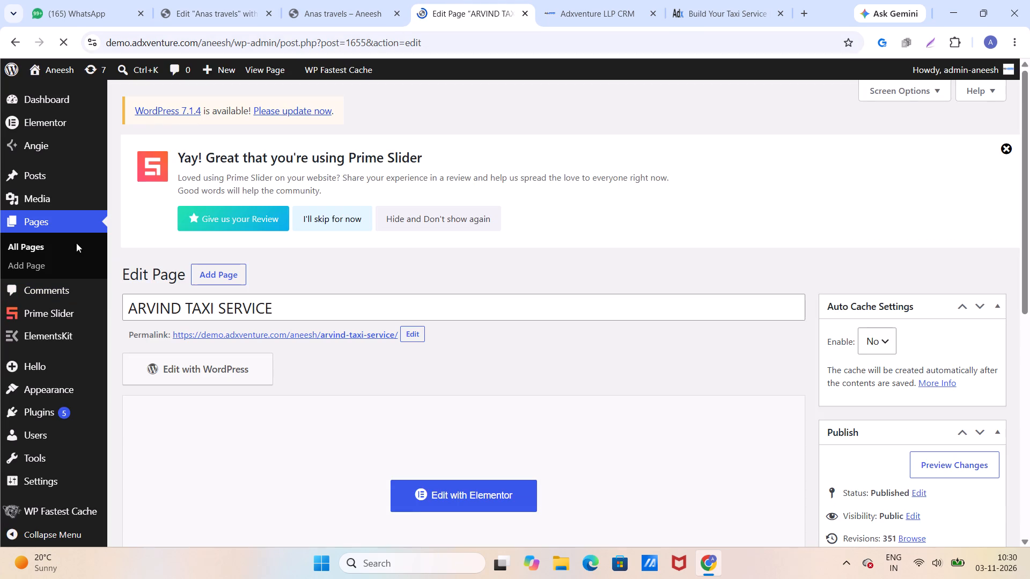
pyautogui.click(38, 252)
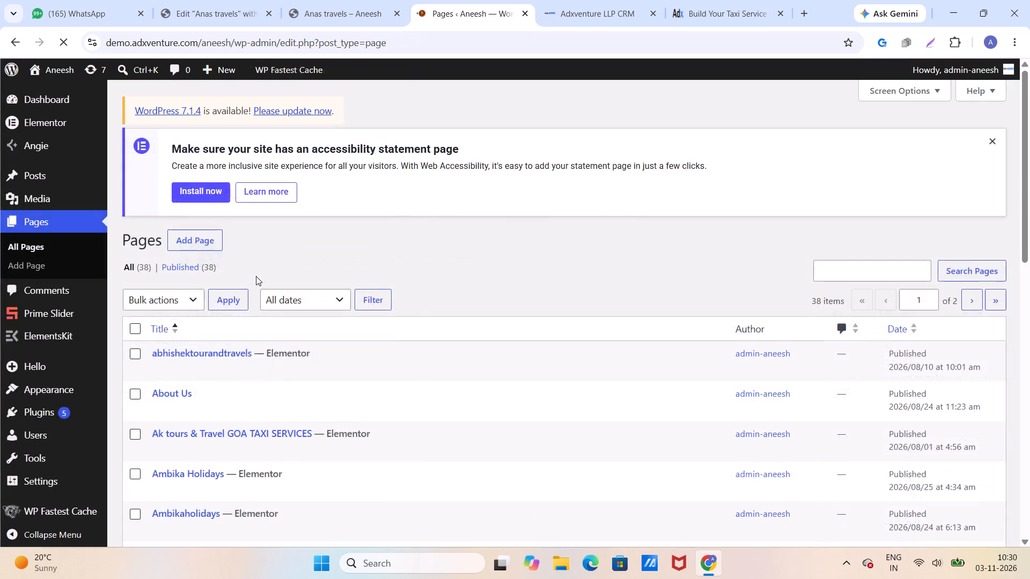
# View the live Ak tours & Travel GOA TAXI SERVICES page and examine its destination cards and booking section.
pyautogui.scroll(-3, 257, 279)
pyautogui.scroll(-3, 199, 323)
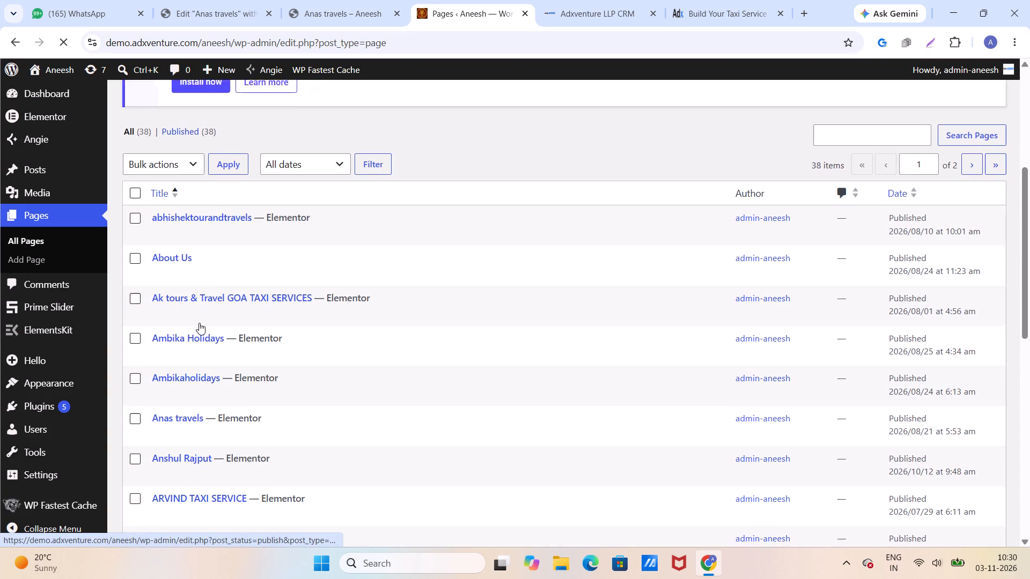
pyautogui.scroll(-1, 199, 323)
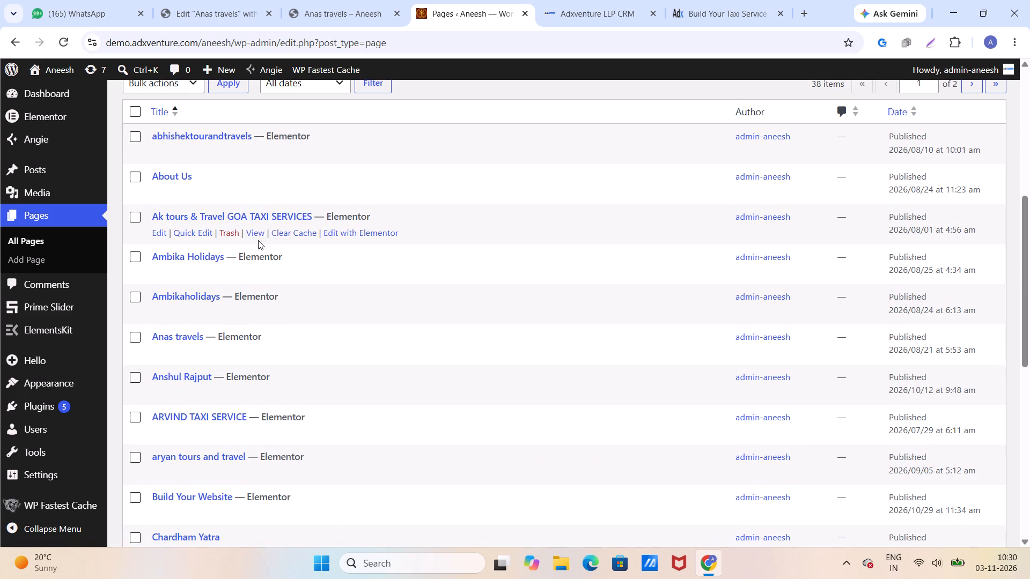
pyautogui.click(263, 233)
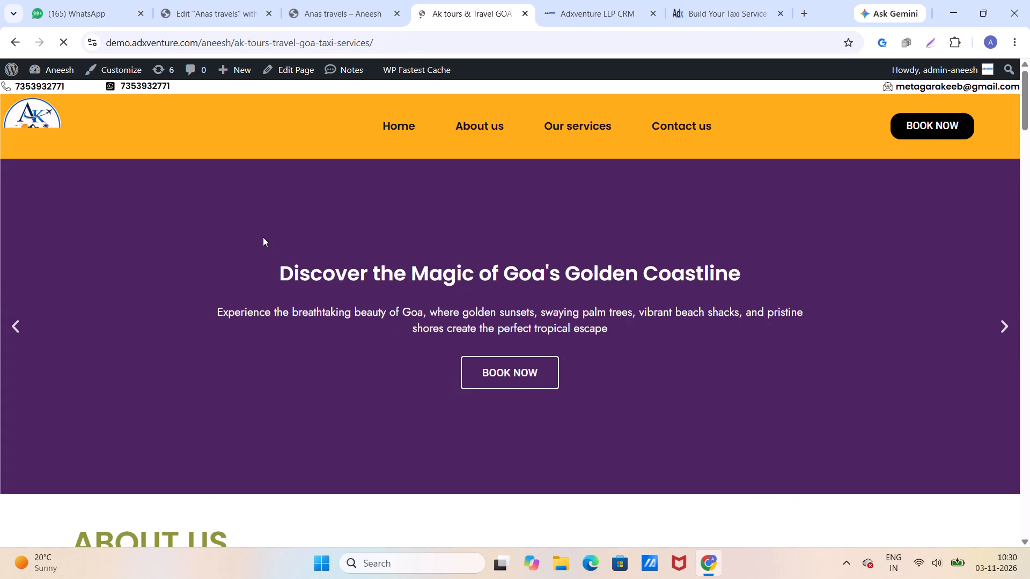
pyautogui.scroll(-12, 263, 239)
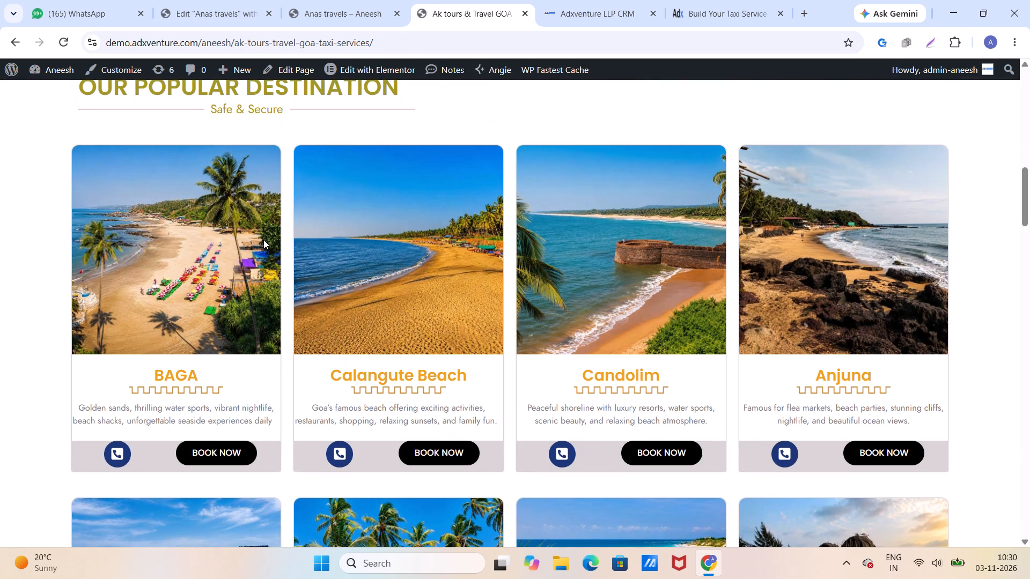
pyautogui.scroll(7, 263, 240)
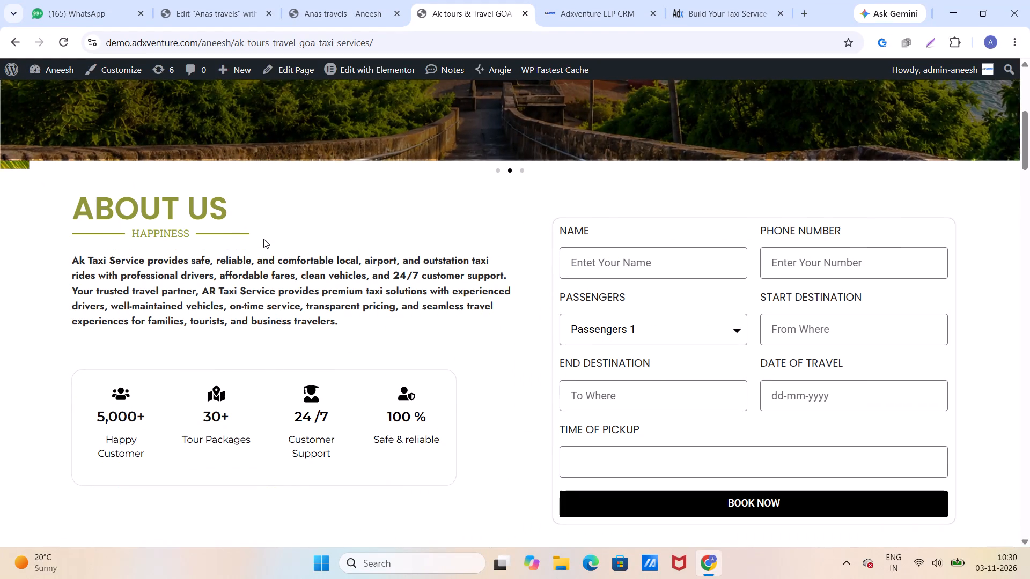
pyautogui.scroll(5, 263, 238)
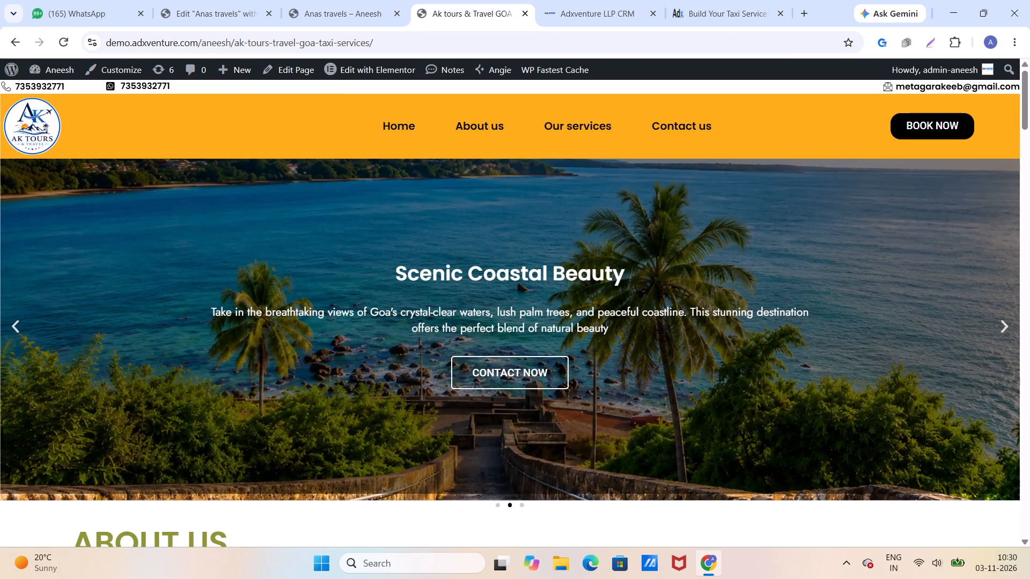
# Return to the page list, view the live Build Your Website page and examine its sections and package cards.
pyautogui.click(10, 41)
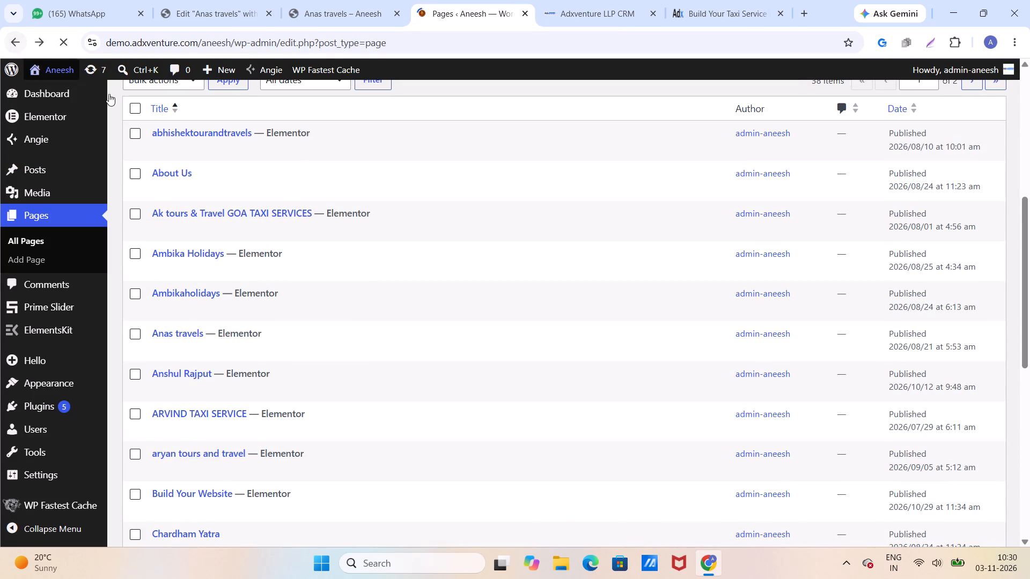
pyautogui.scroll(-3, 277, 222)
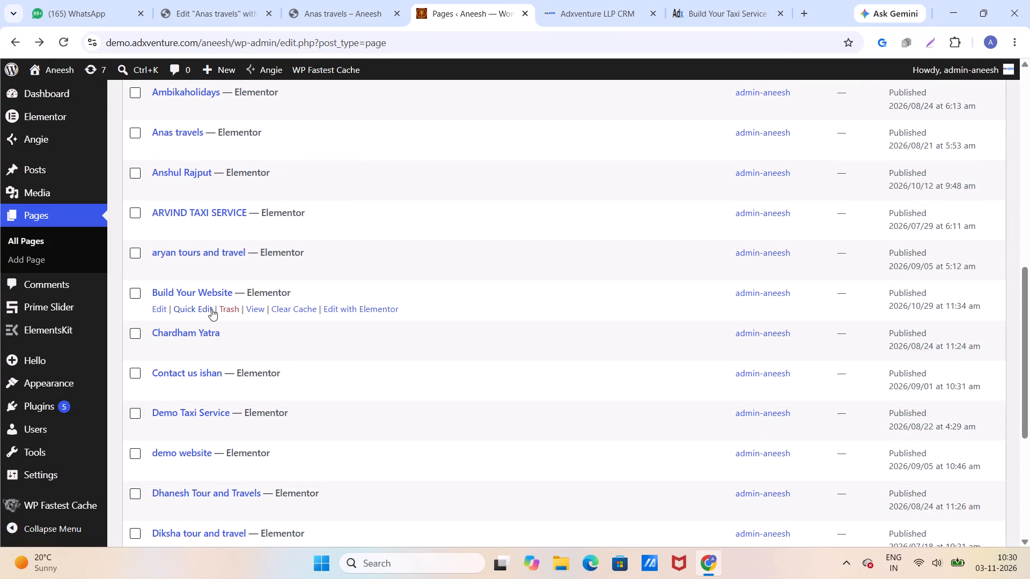
pyautogui.click(256, 307)
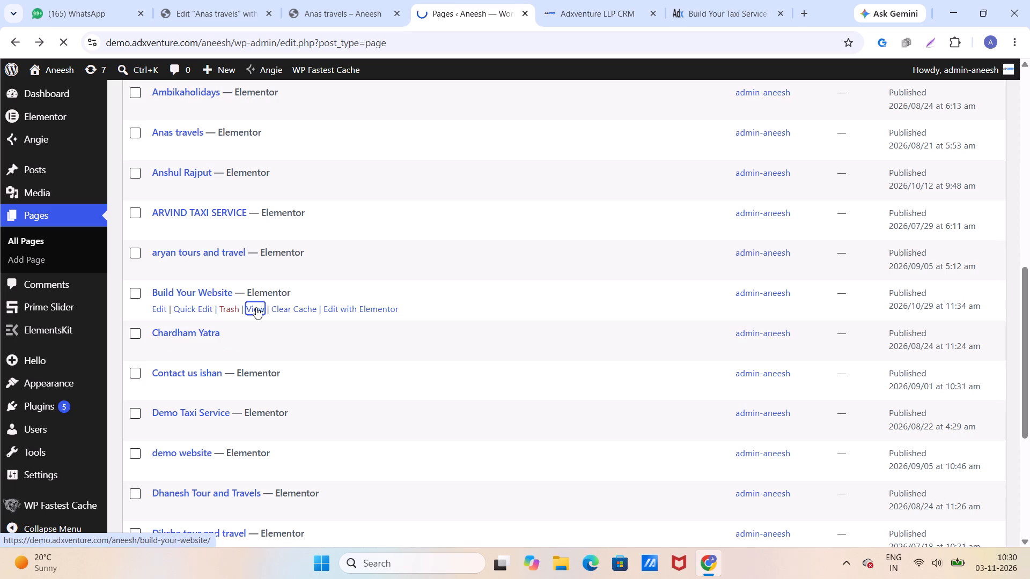
pyautogui.scroll(-16, 257, 307)
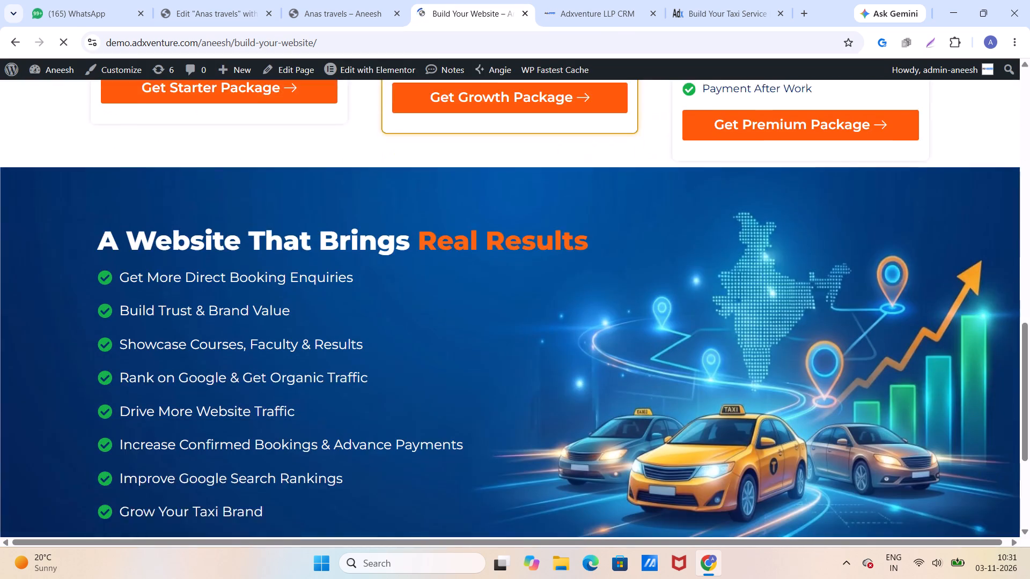
pyautogui.scroll(-7, 257, 305)
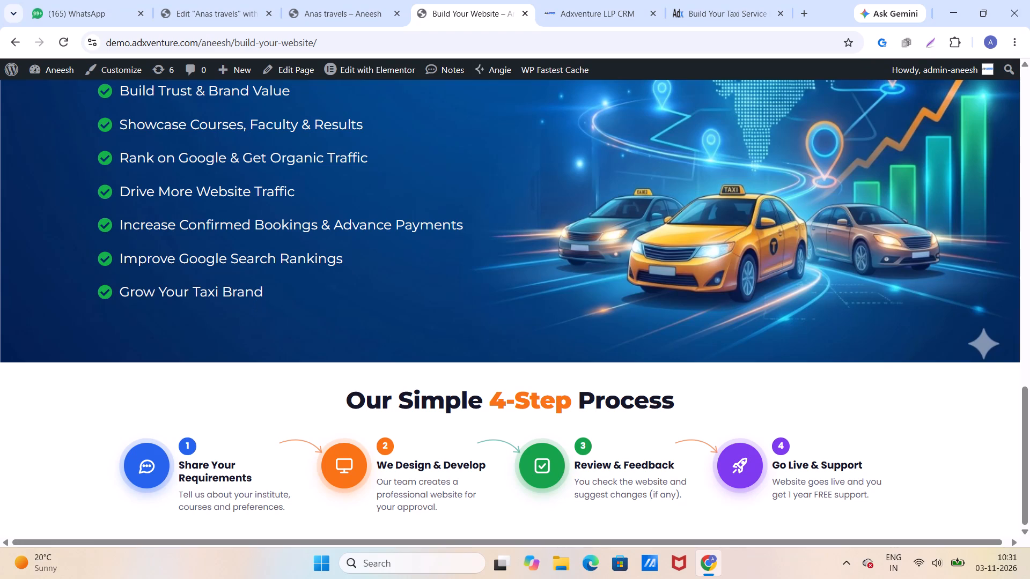
pyautogui.scroll(3, 256, 292)
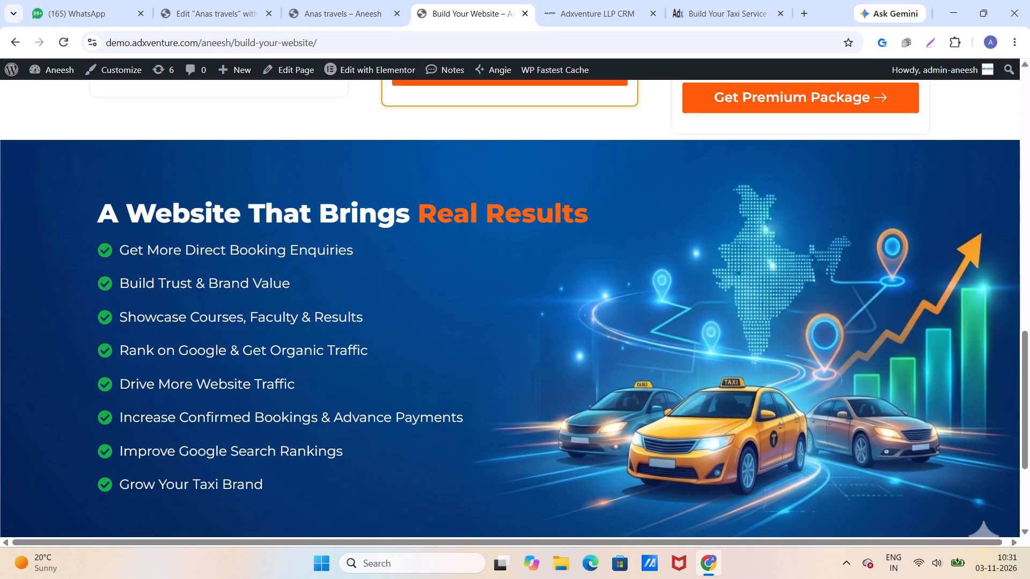
pyautogui.scroll(5, 256, 292)
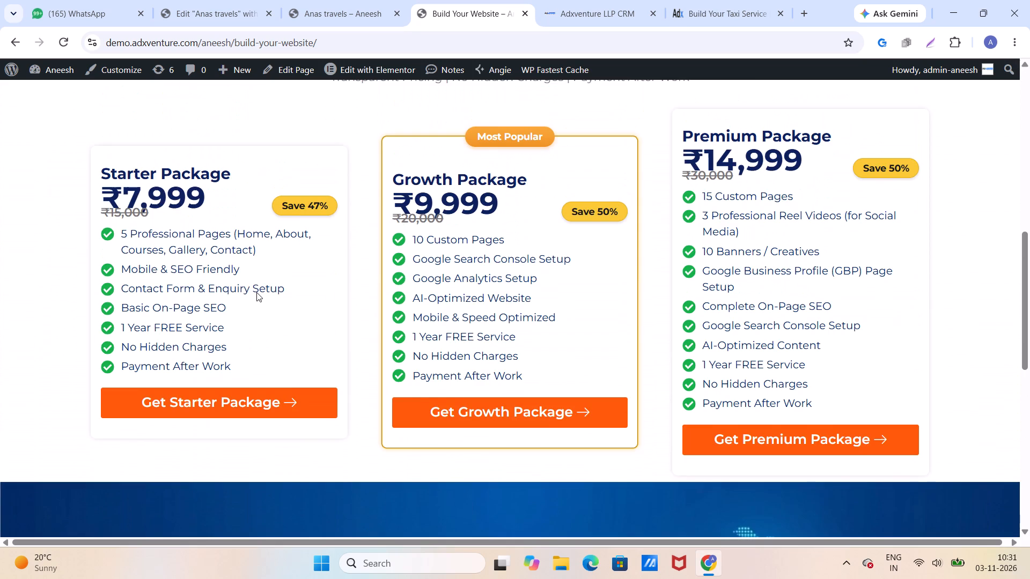
pyautogui.scroll(5, 256, 292)
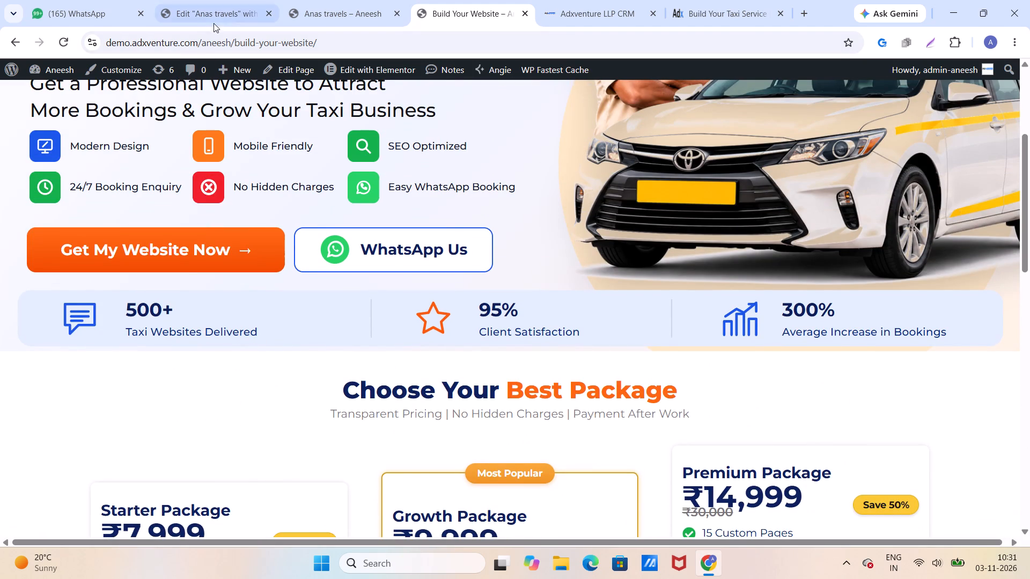
# Return to the page list, view the live Dhanesh Tour and Travels page and examine its destination cards.
pyautogui.click(14, 40)
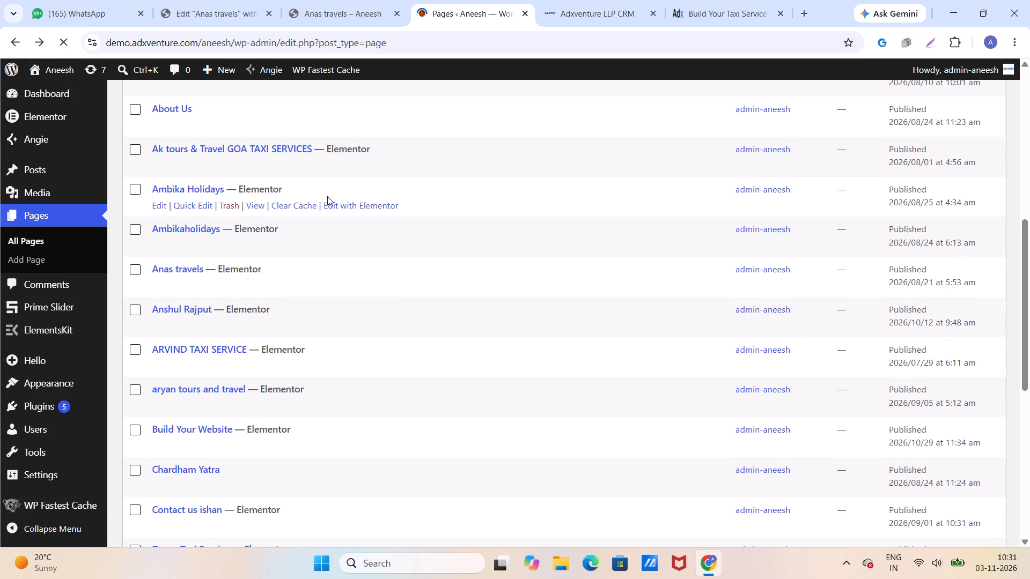
pyautogui.scroll(-2, 339, 298)
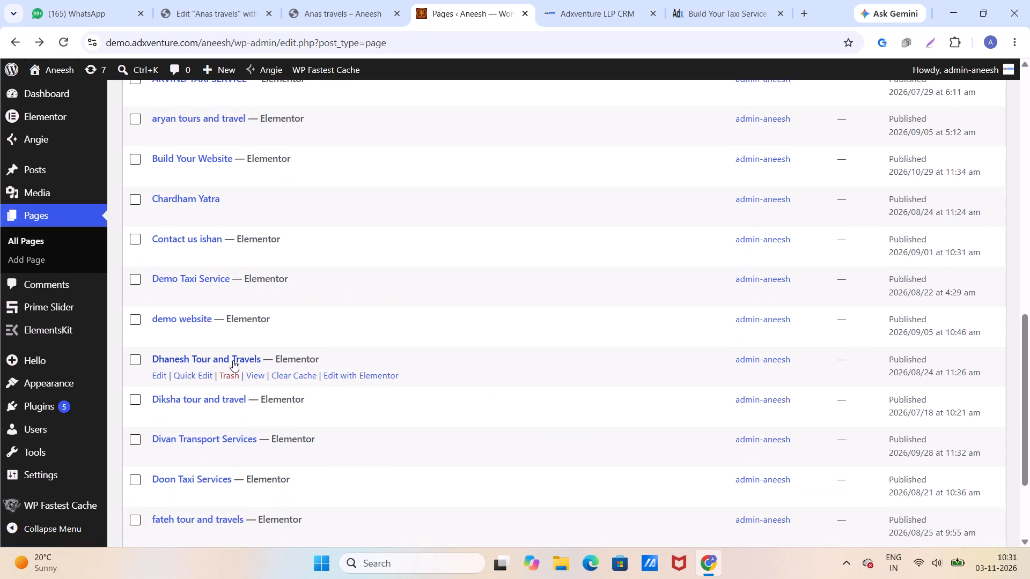
pyautogui.click(259, 374)
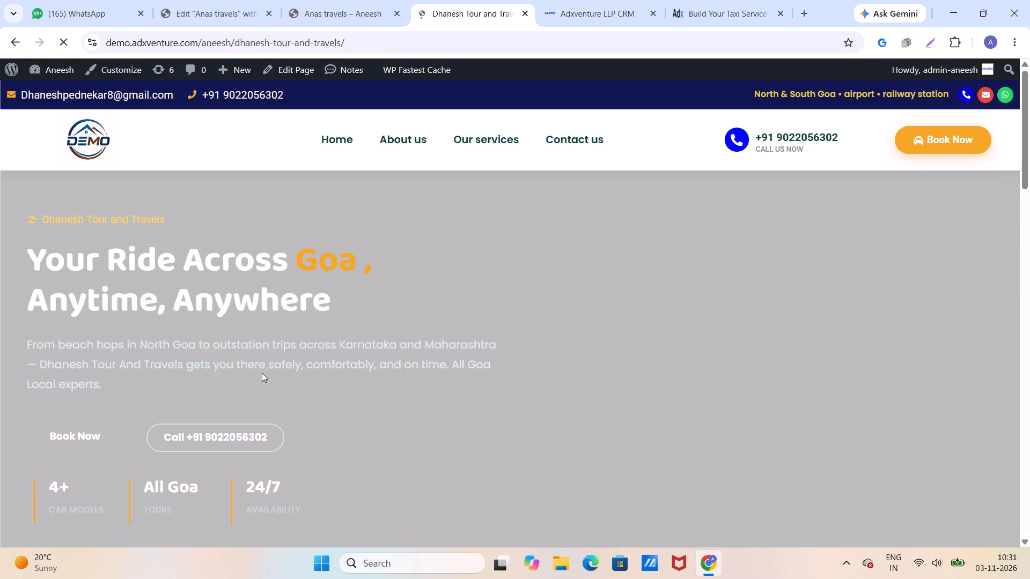
pyautogui.scroll(-12, 269, 358)
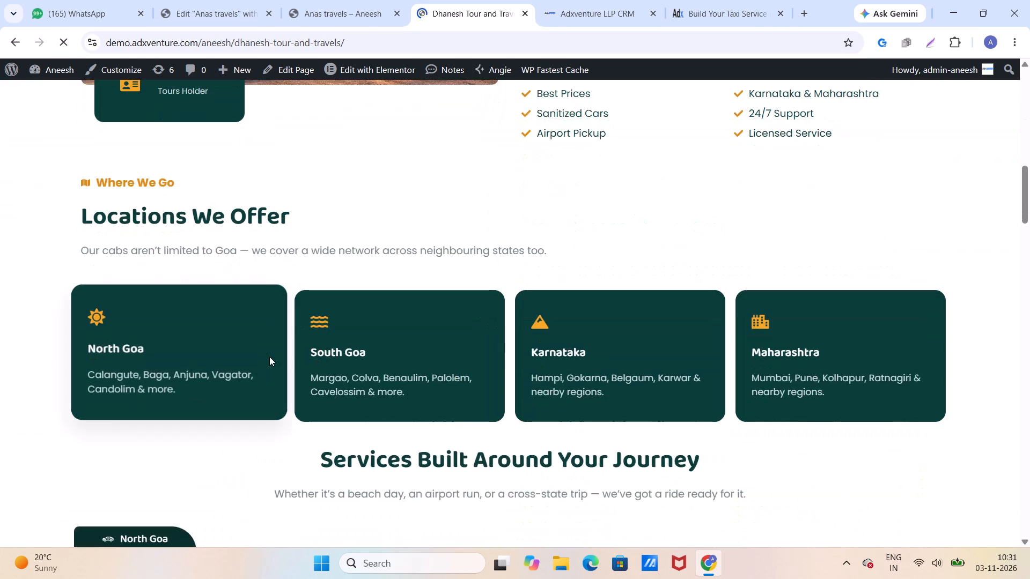
pyautogui.scroll(-11, 269, 357)
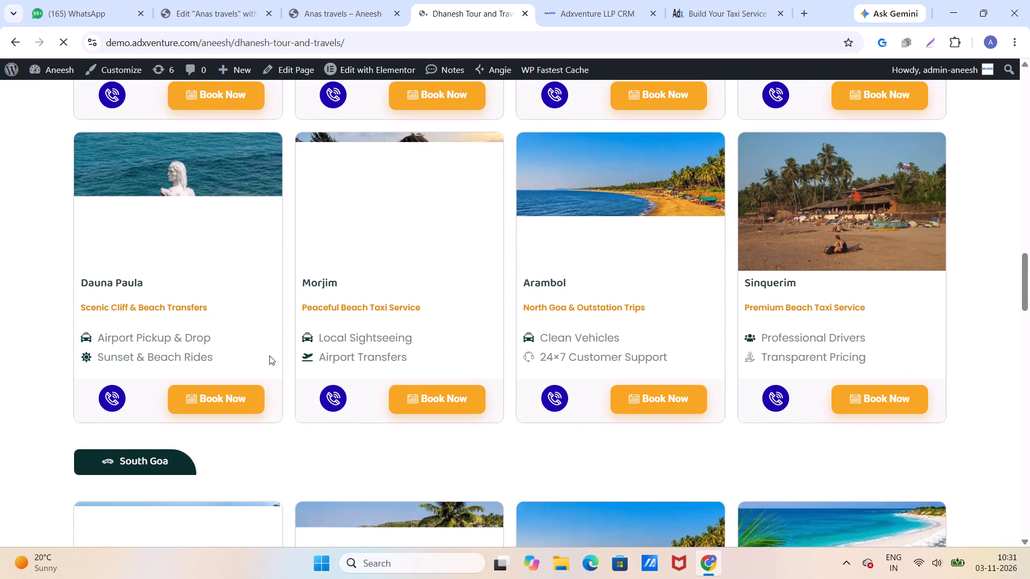
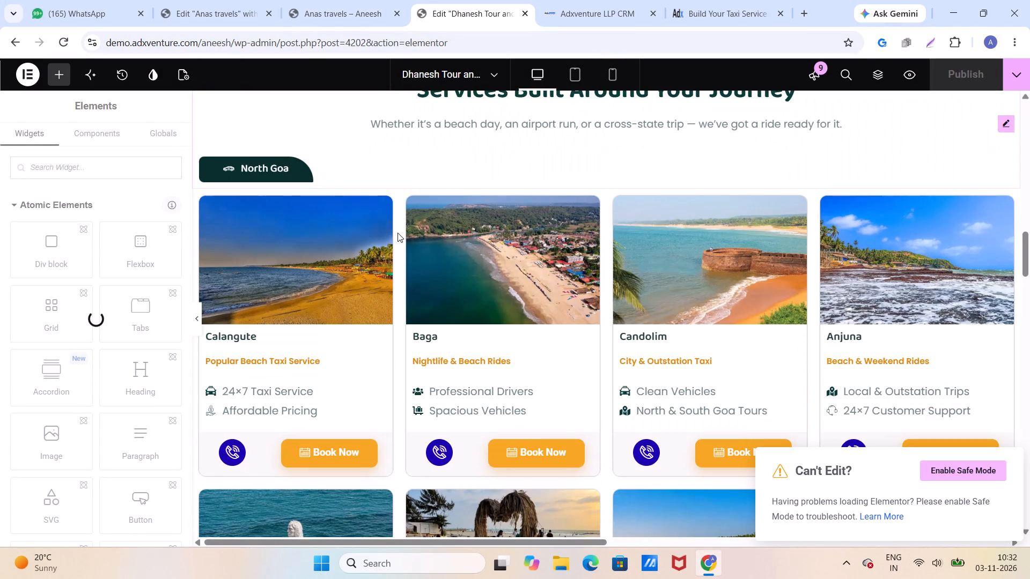
# Copy the container holding the call icon and Book Now button from the Dauna Paula destination card.
pyautogui.scroll(-1, 398, 233)
pyautogui.scroll(-3, 305, 293)
pyautogui.scroll(2, 246, 214)
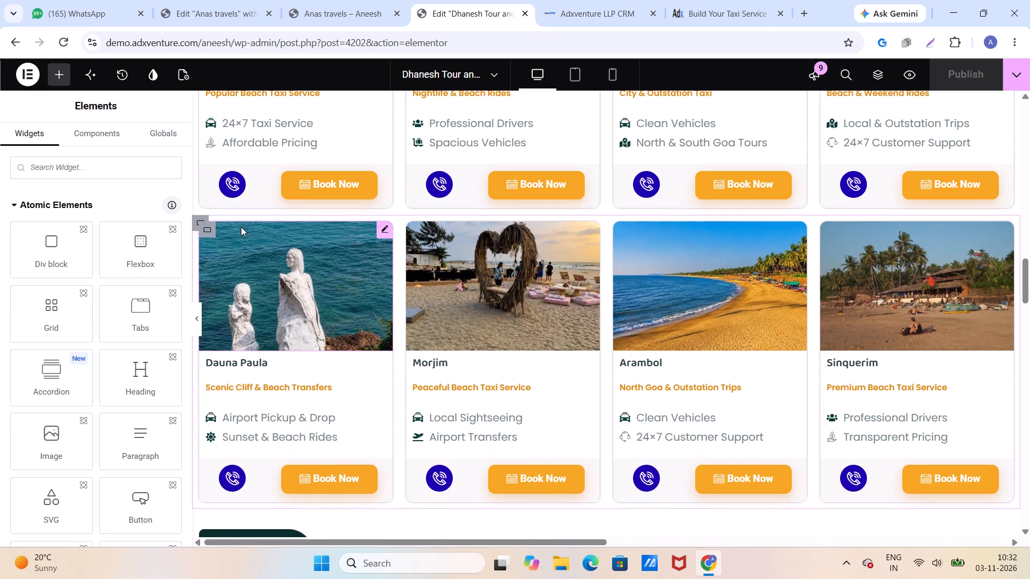
pyautogui.click(202, 468)
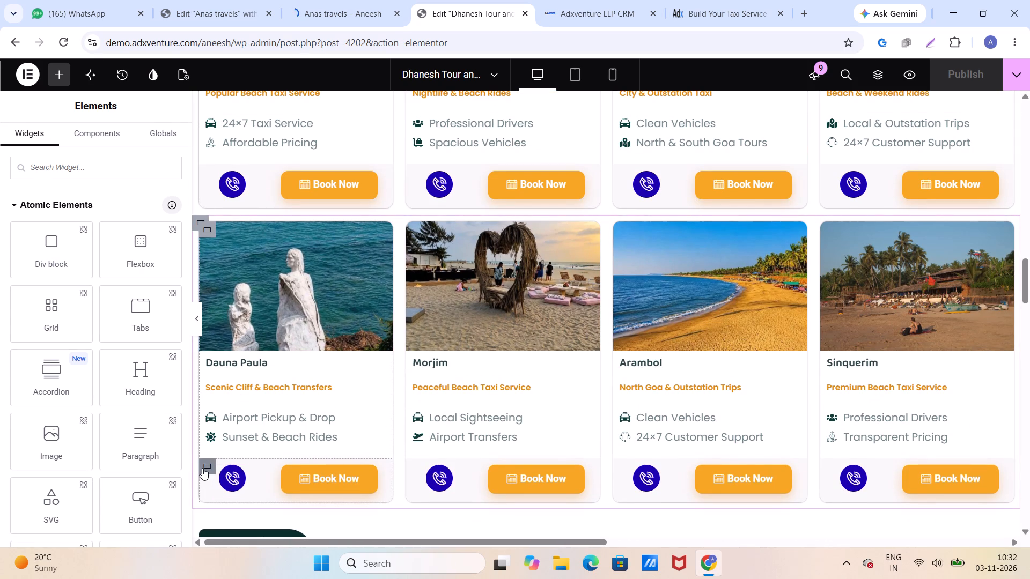
pyautogui.rightClick(203, 466)
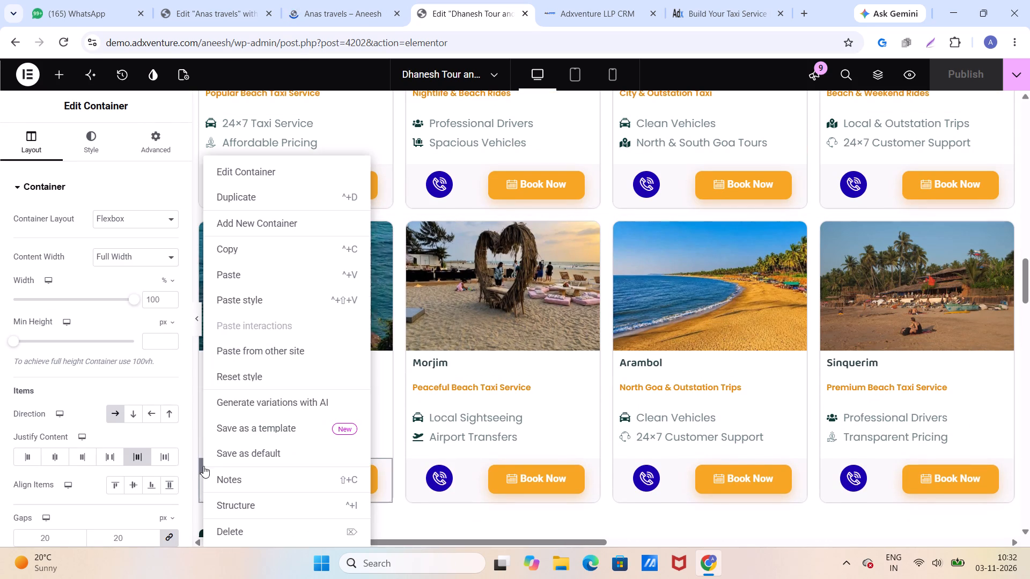
pyautogui.click(238, 251)
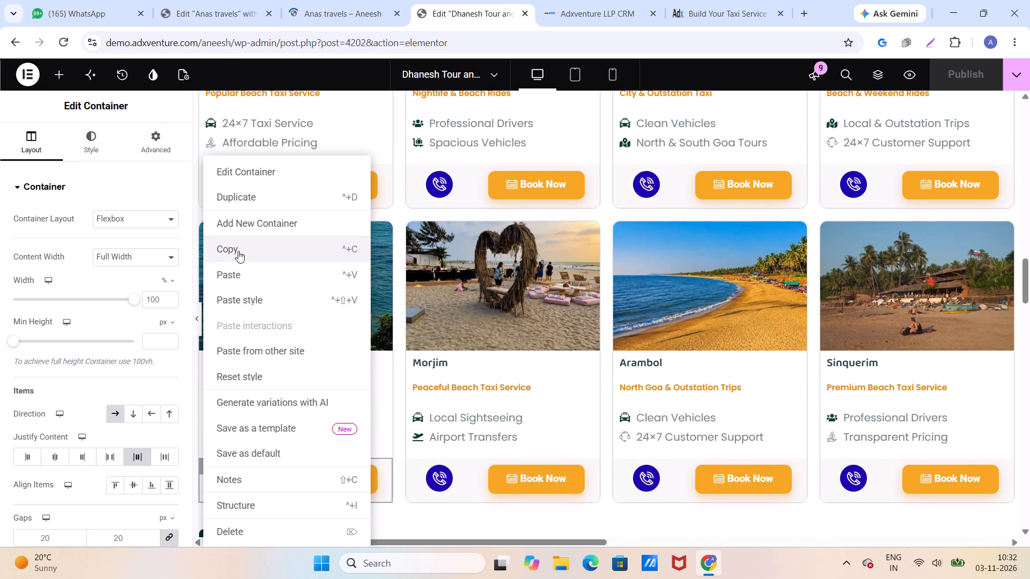
# Return to the Anas travels page editor and publish the page.
pyautogui.click(207, 10)
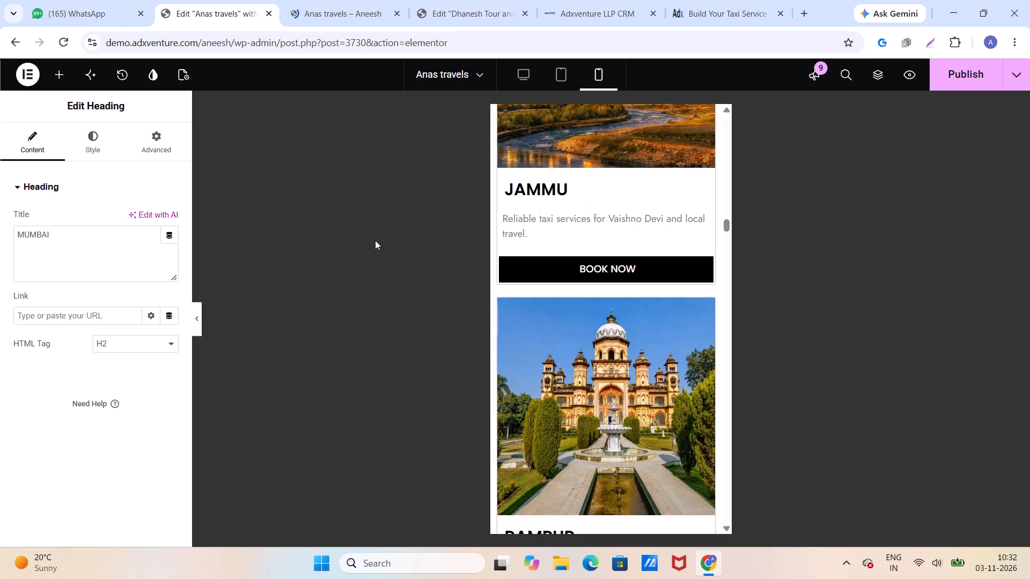
pyautogui.click(947, 73)
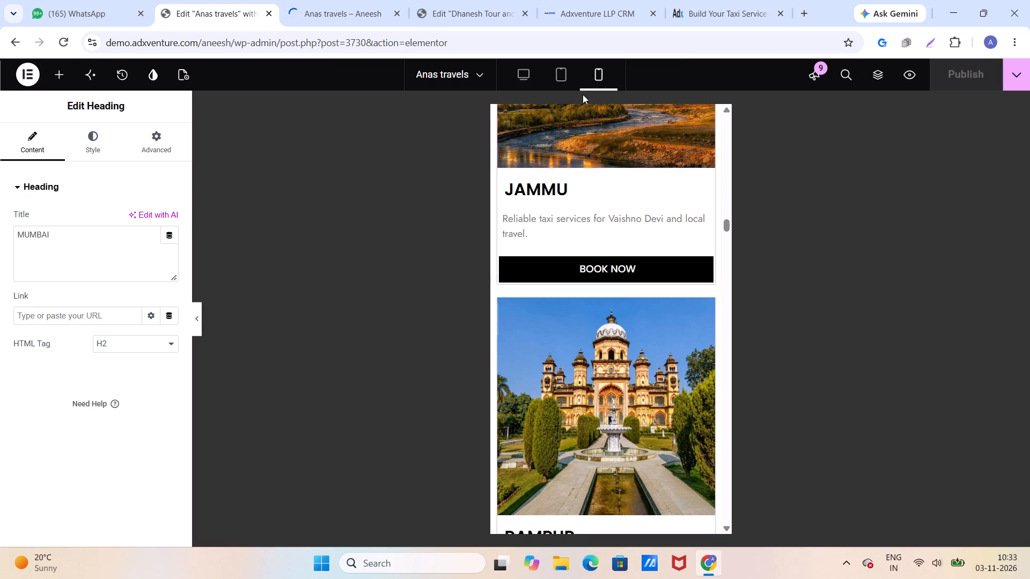
# In desktop view, paste the copied call-icon and Book Now container from the Dhanesh page into the MUMBAI card.
pyautogui.click(529, 73)
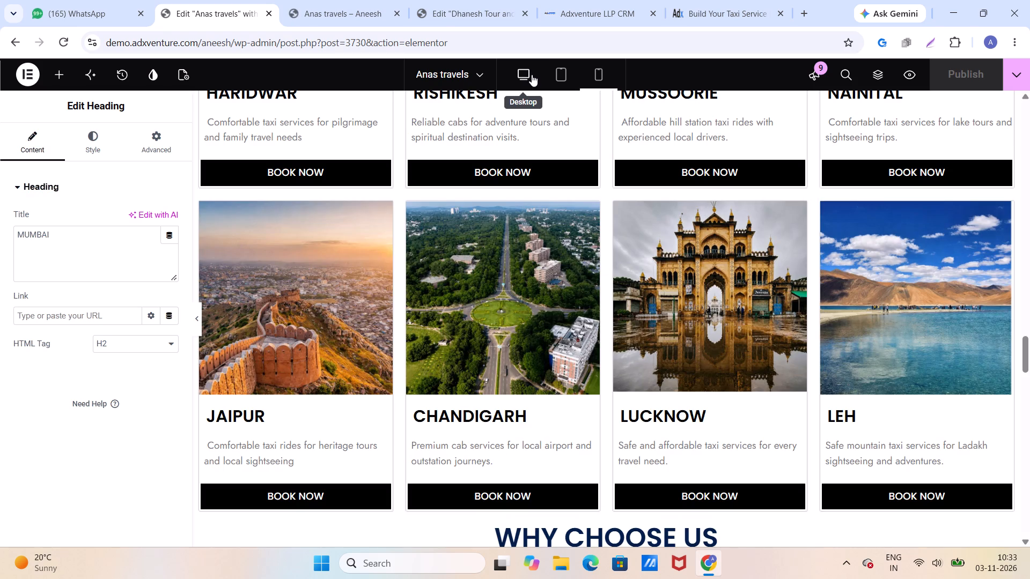
pyautogui.scroll(1, 465, 261)
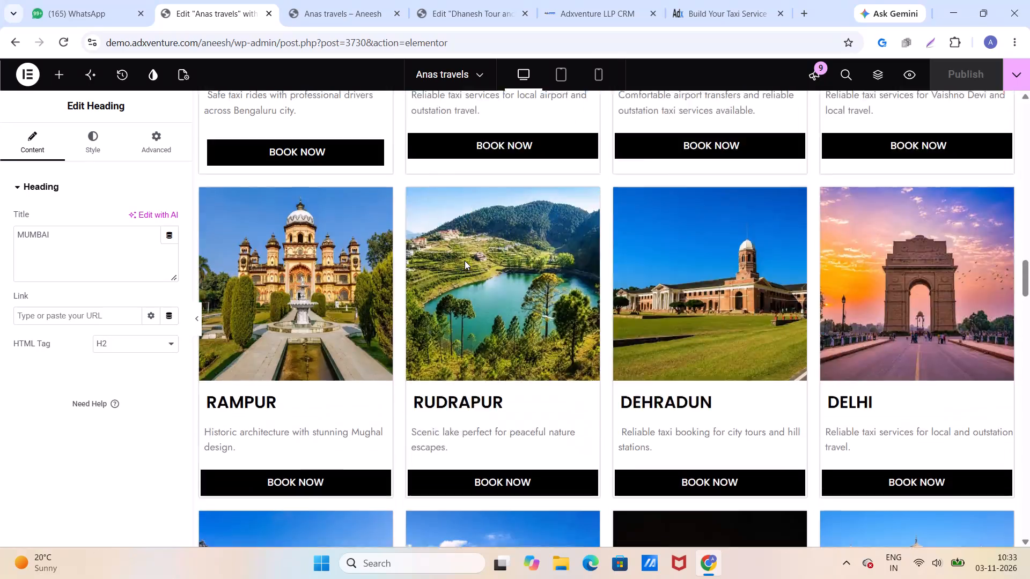
pyautogui.scroll(4, 465, 261)
pyautogui.scroll(-4, 465, 261)
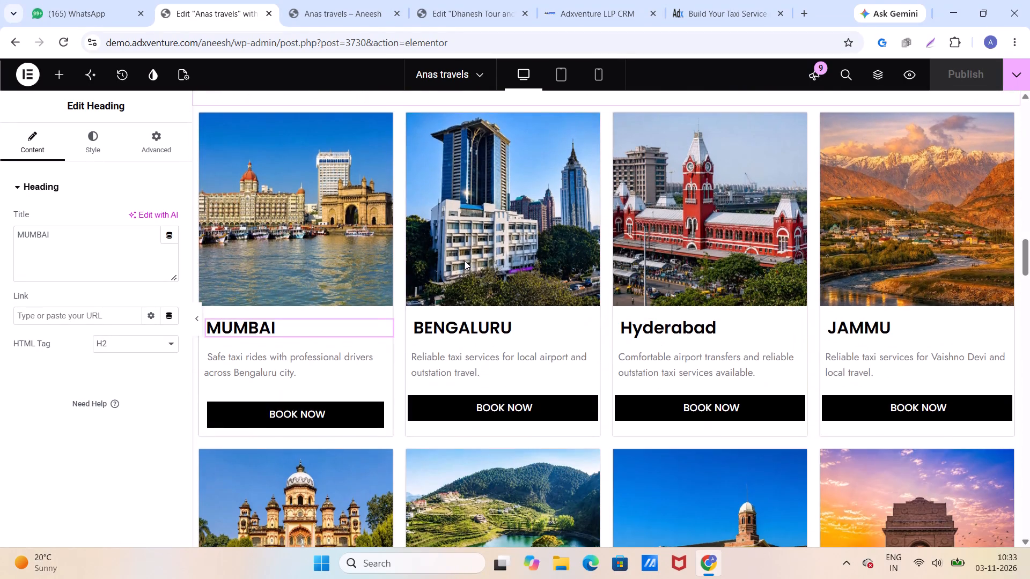
pyautogui.click(256, 368)
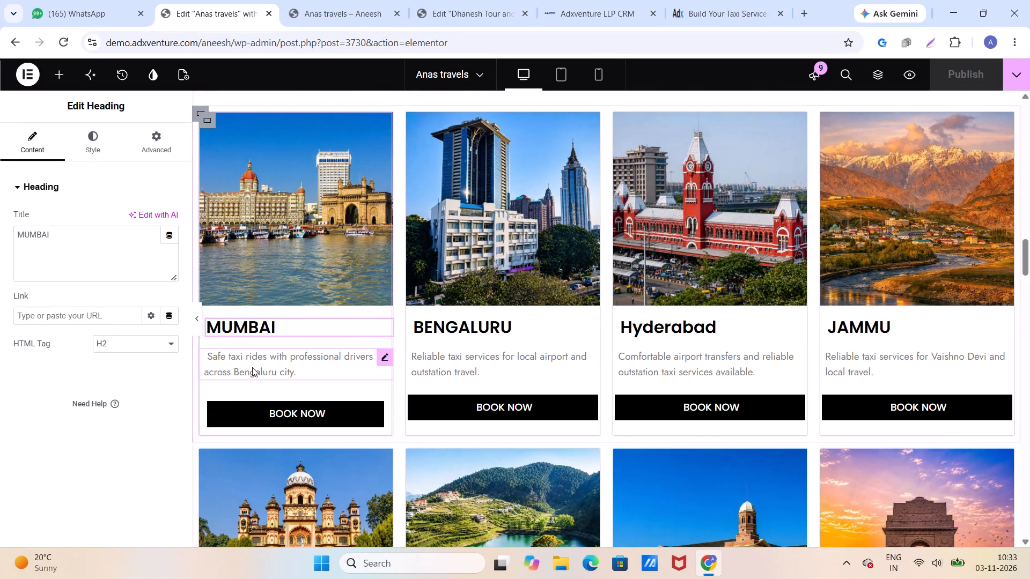
pyautogui.click(286, 390)
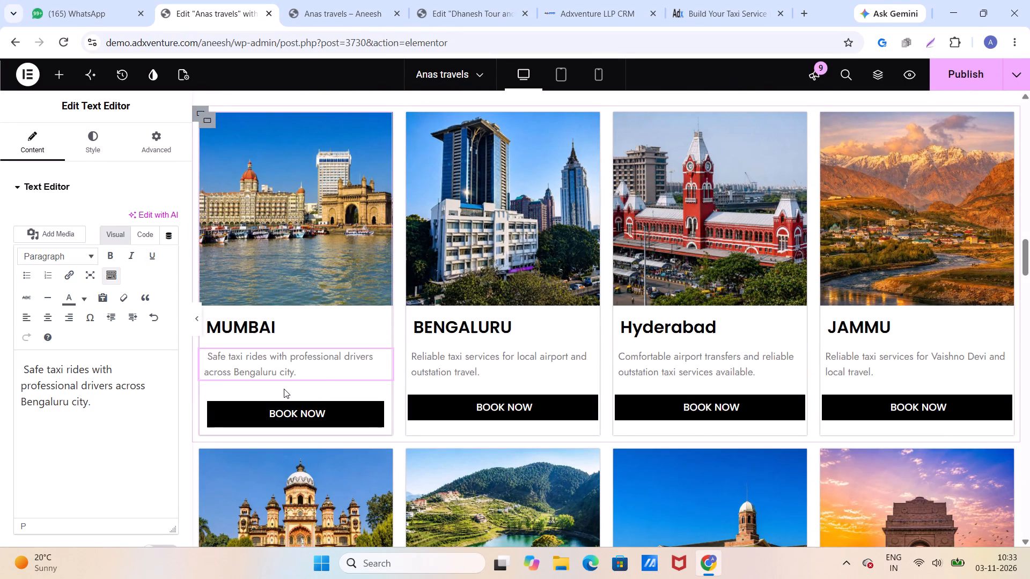
pyautogui.rightClick(281, 387)
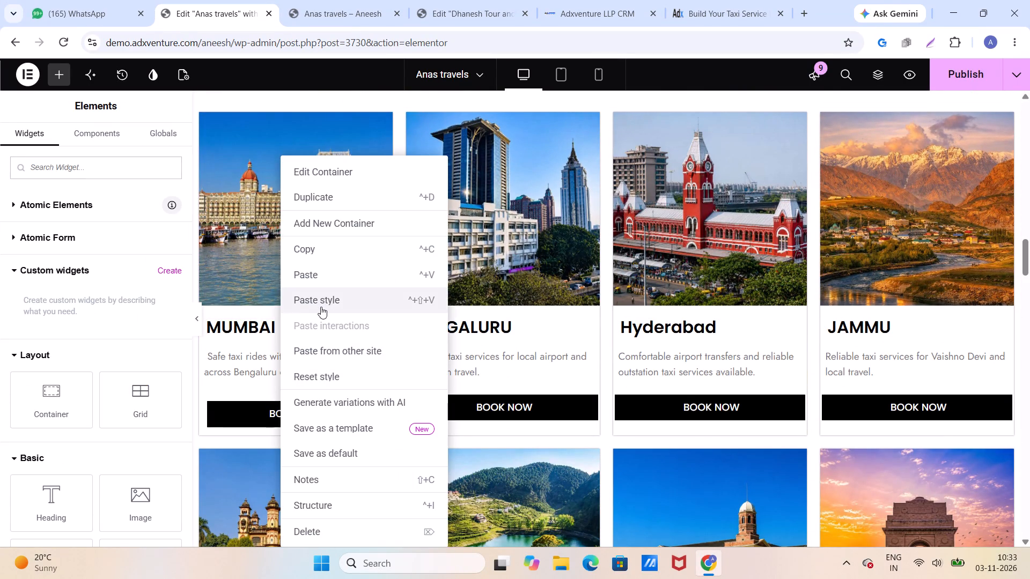
pyautogui.click(339, 350)
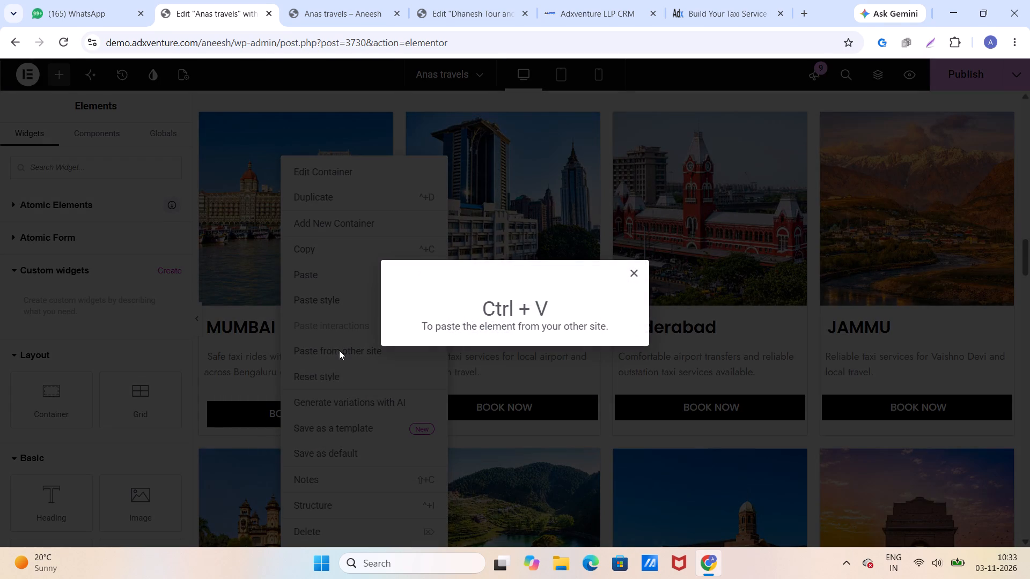
pyautogui.hotkey('ctrl', 'v')
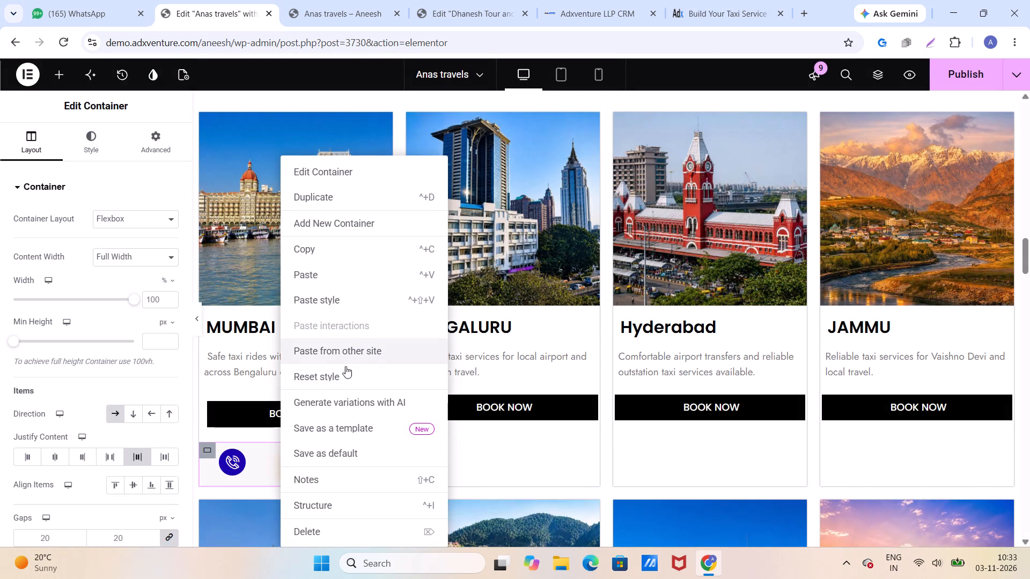
pyautogui.click(501, 458)
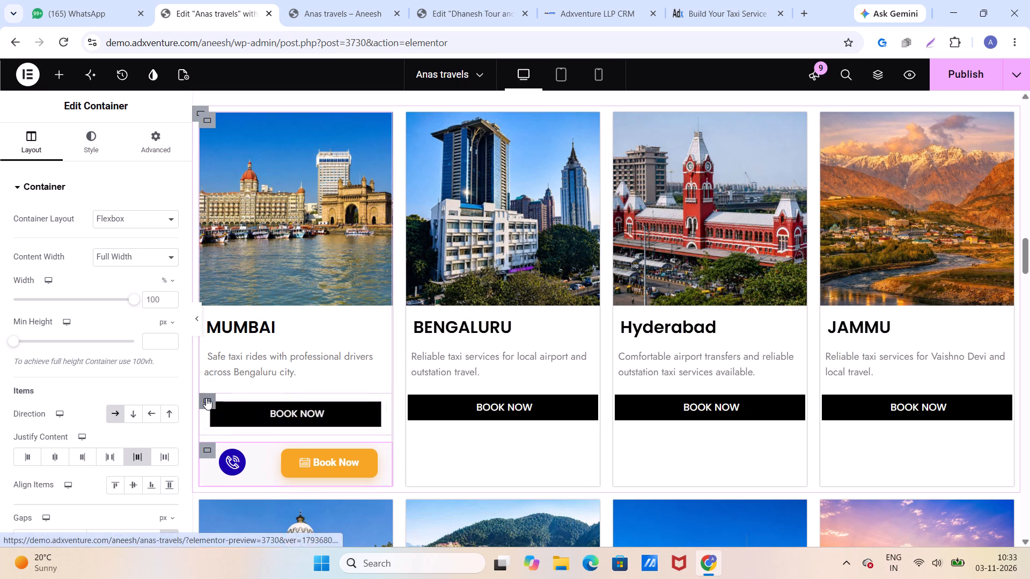
# Delete the container holding the old black BOOK NOW button from the MUMBAI card.
pyautogui.click(205, 397)
pyautogui.rightClick(205, 397)
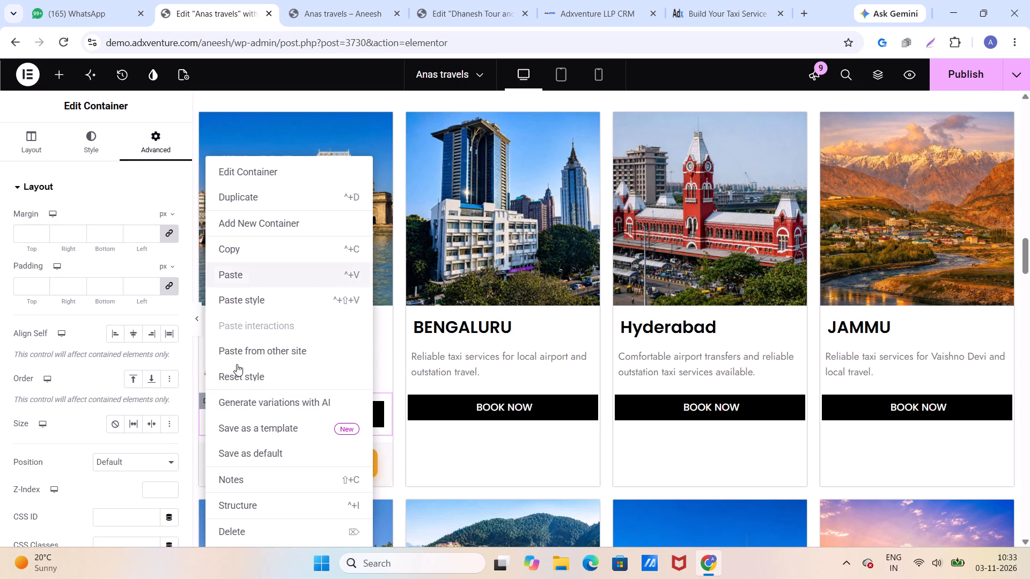
pyautogui.click(232, 536)
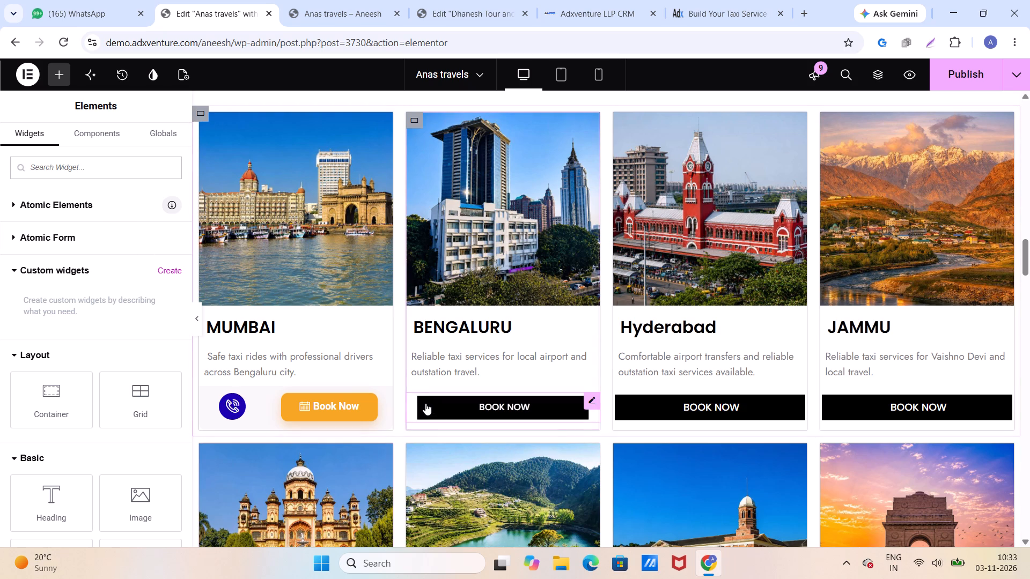
# Delete the black BOOK NOW buttons from the BENGALURU, Hyderabad and JAMMU cards.
pyautogui.click(587, 400)
pyautogui.rightClick(587, 400)
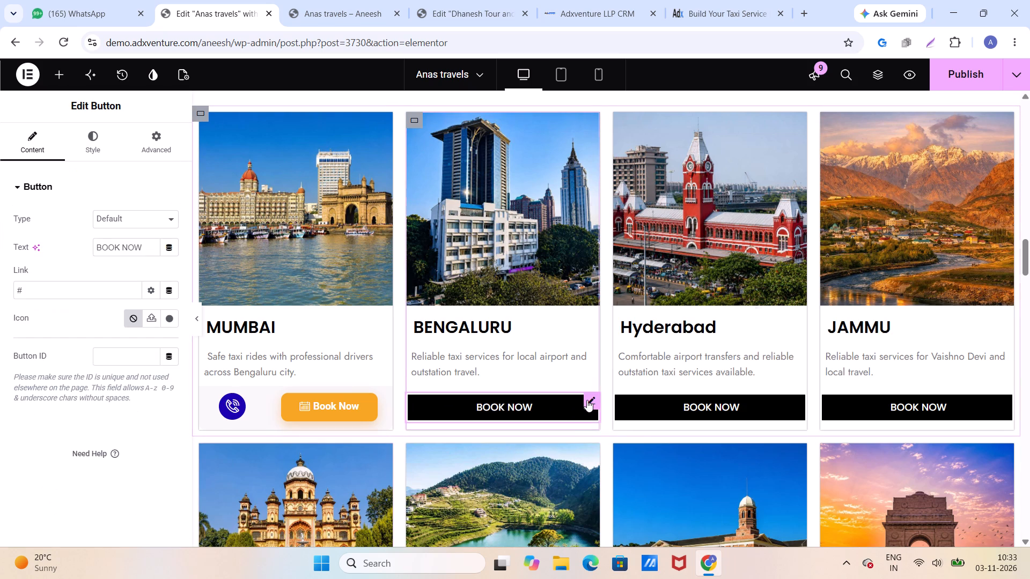
pyautogui.click(619, 531)
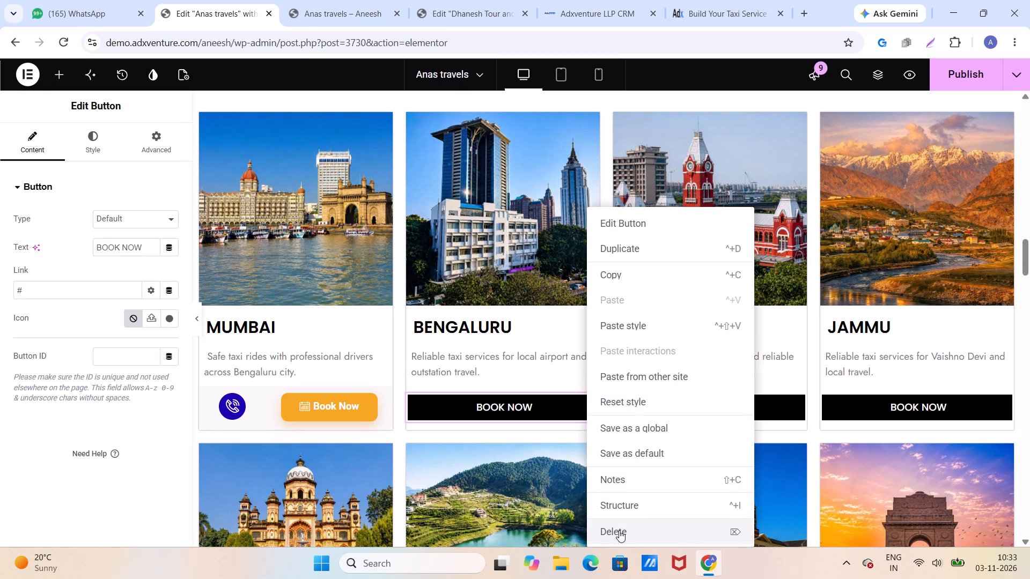
pyautogui.click(798, 400)
pyautogui.rightClick(798, 400)
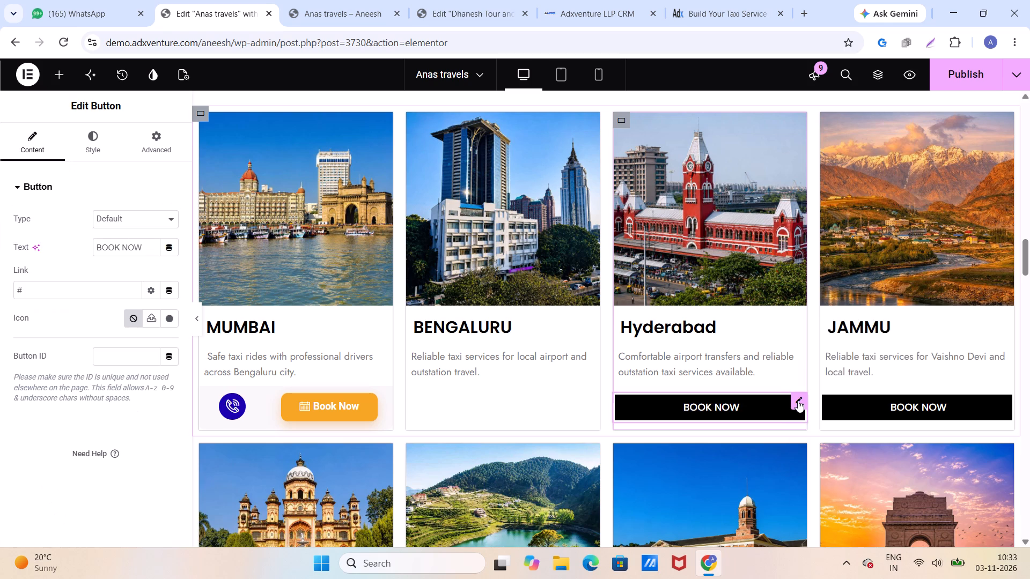
pyautogui.click(816, 533)
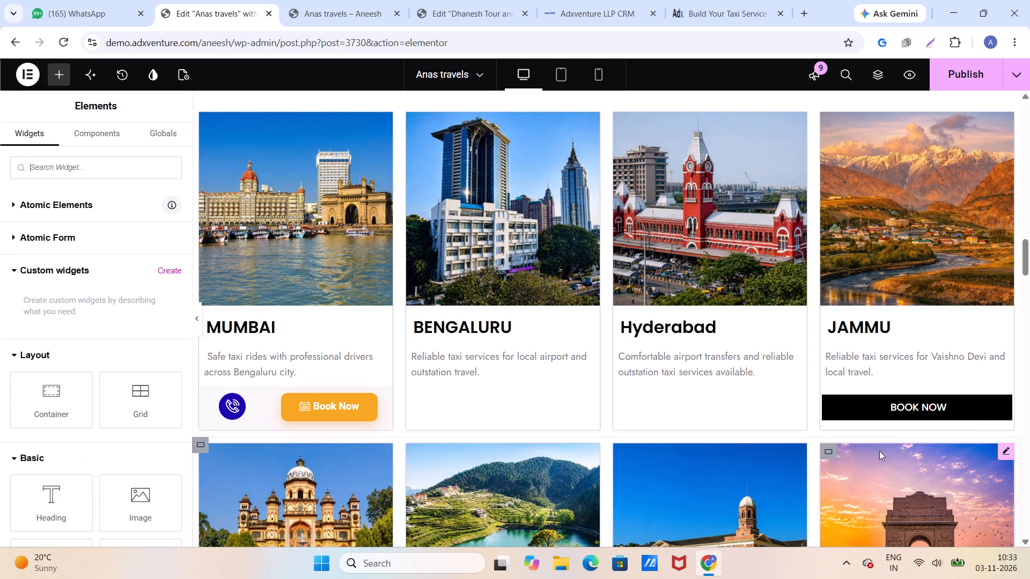
pyautogui.click(1000, 398)
pyautogui.rightClick(1000, 398)
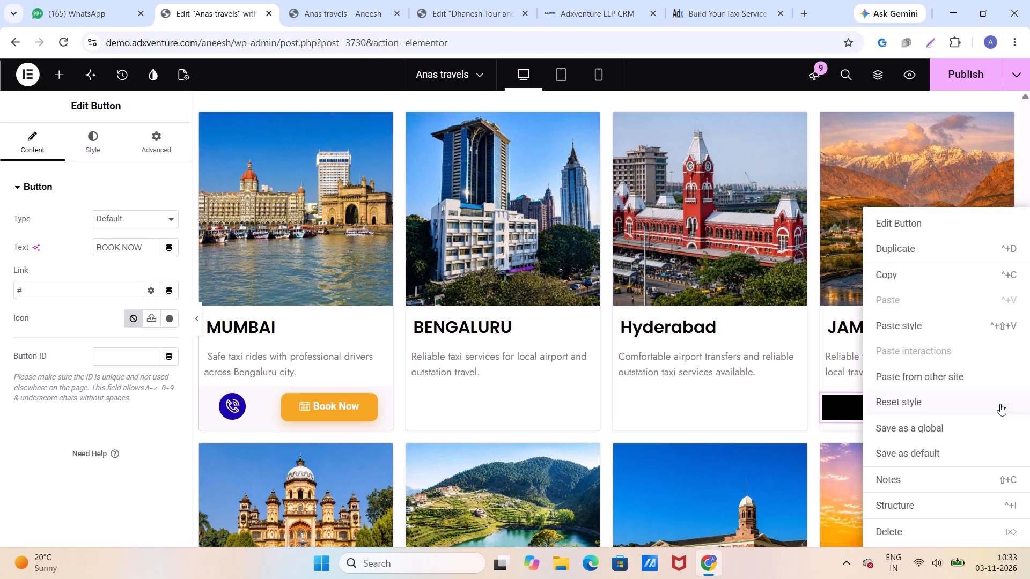
pyautogui.click(904, 532)
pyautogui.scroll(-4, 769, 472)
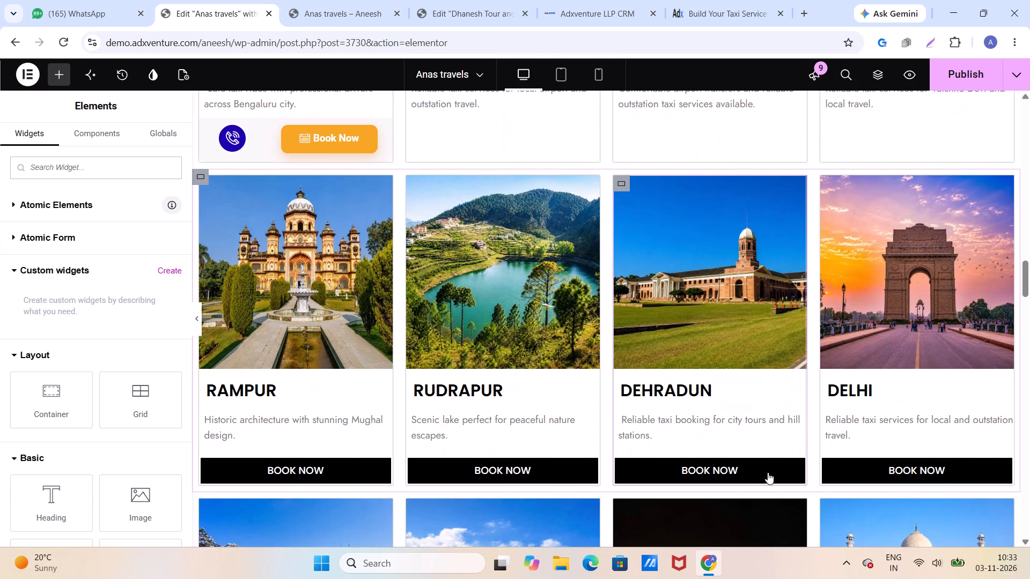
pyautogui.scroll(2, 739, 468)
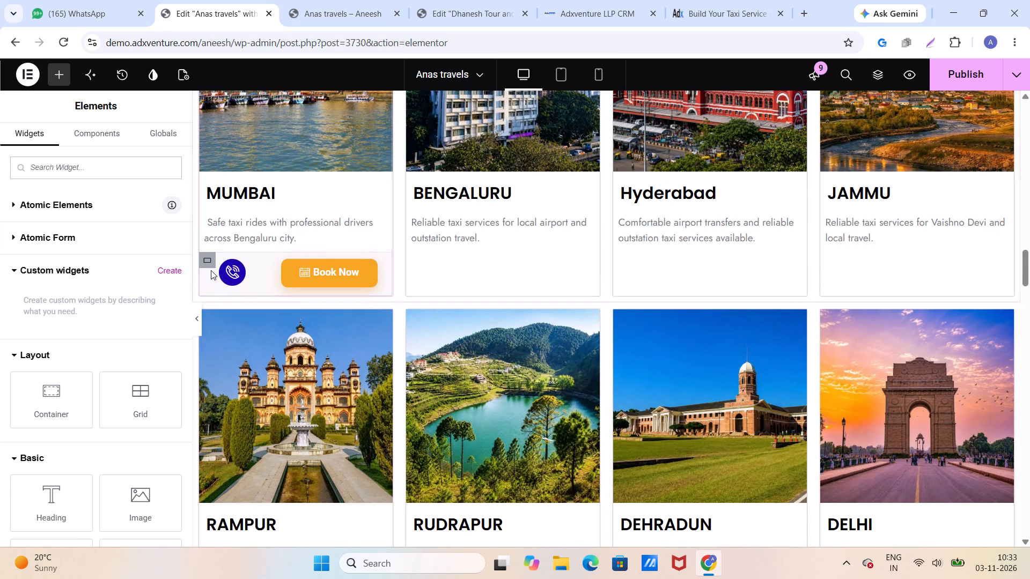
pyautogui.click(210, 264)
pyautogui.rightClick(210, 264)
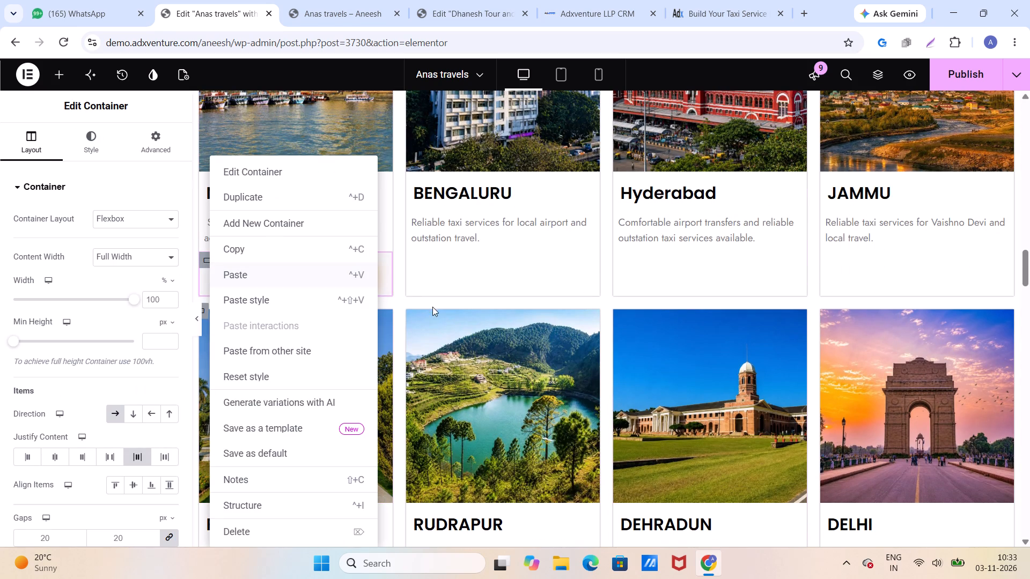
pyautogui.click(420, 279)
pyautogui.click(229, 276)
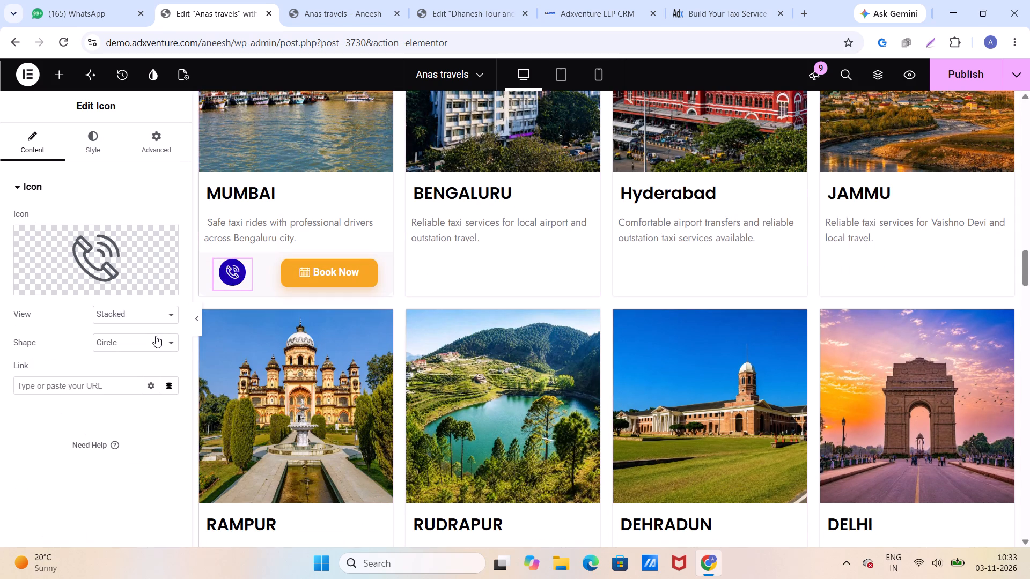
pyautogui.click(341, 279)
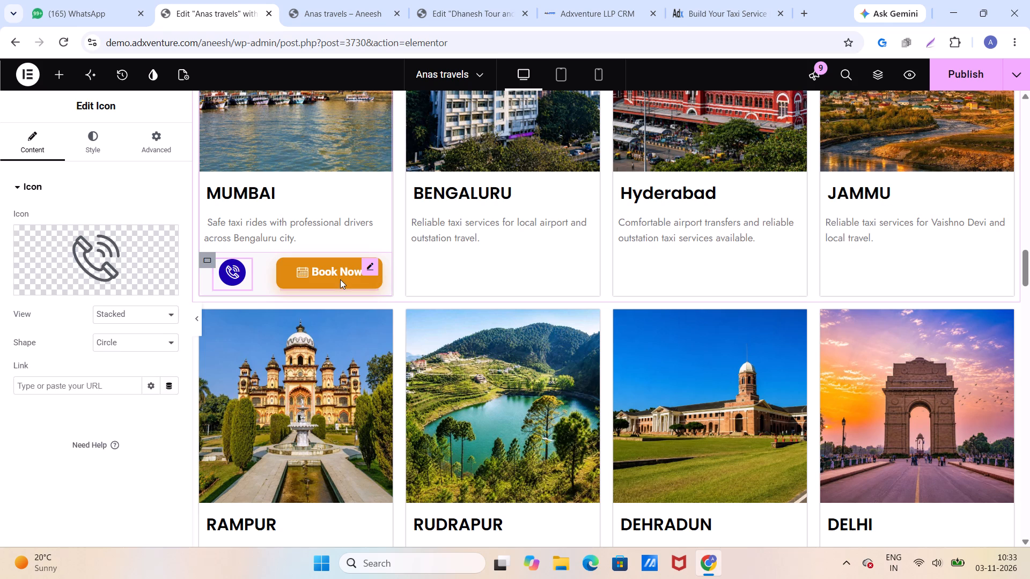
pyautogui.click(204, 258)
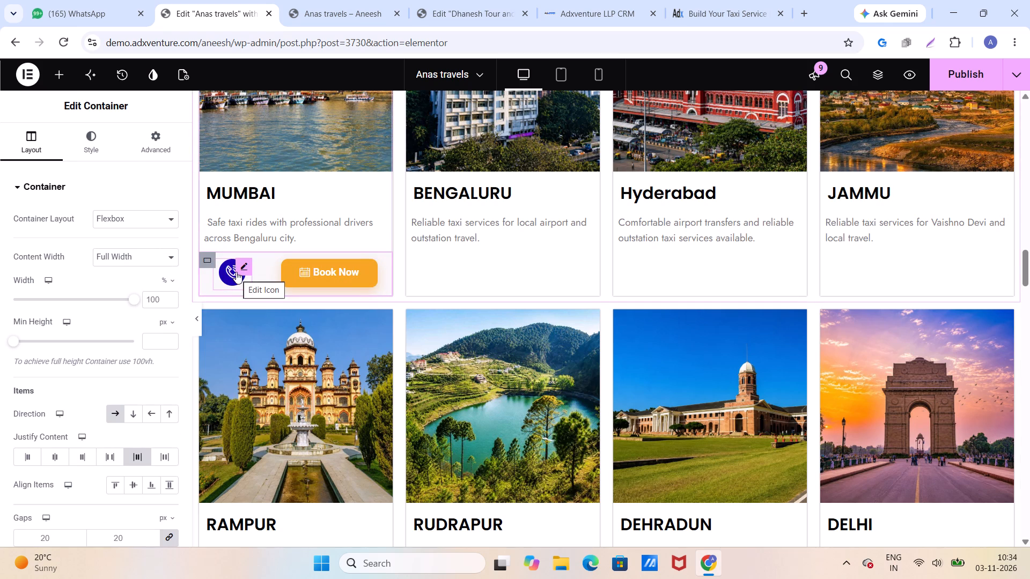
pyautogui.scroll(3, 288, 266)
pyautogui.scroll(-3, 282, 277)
# Copy the MUMBAI card's call-icon and Book Now container into the BENGALURU, Hyderabad and JAMMU cards.
pyautogui.click(210, 258)
pyautogui.rightClick(210, 258)
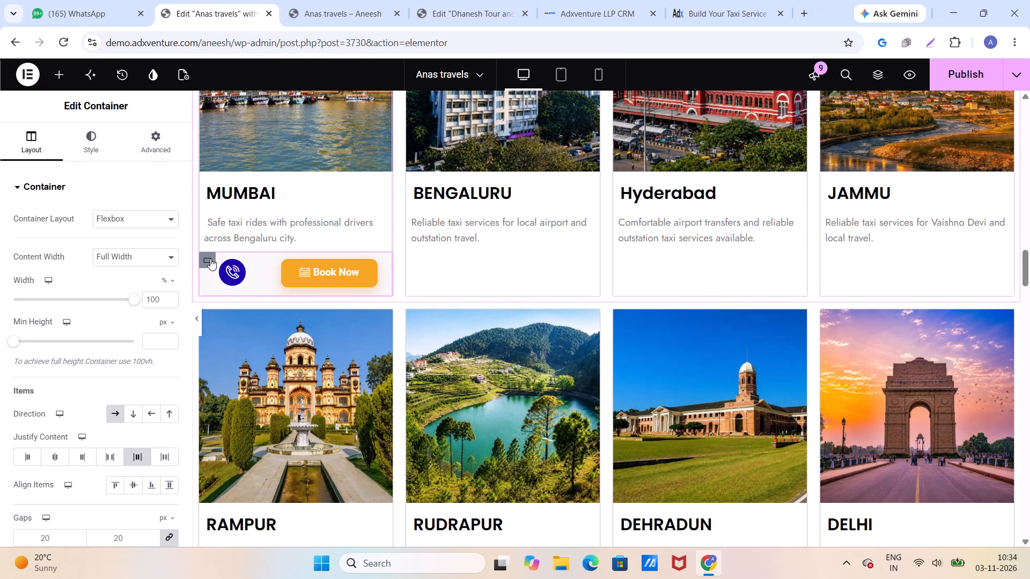
pyautogui.click(253, 250)
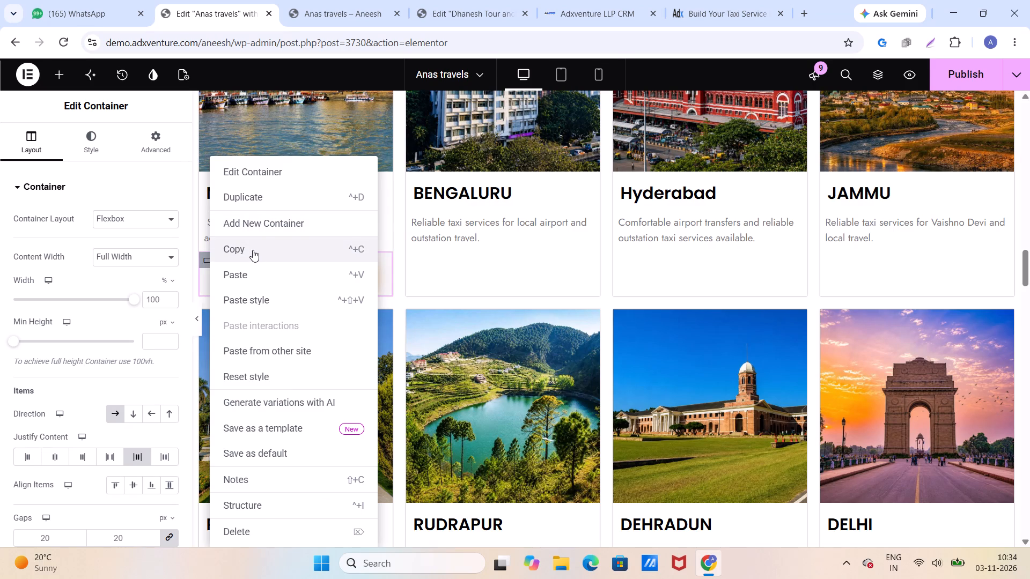
pyautogui.rightClick(429, 266)
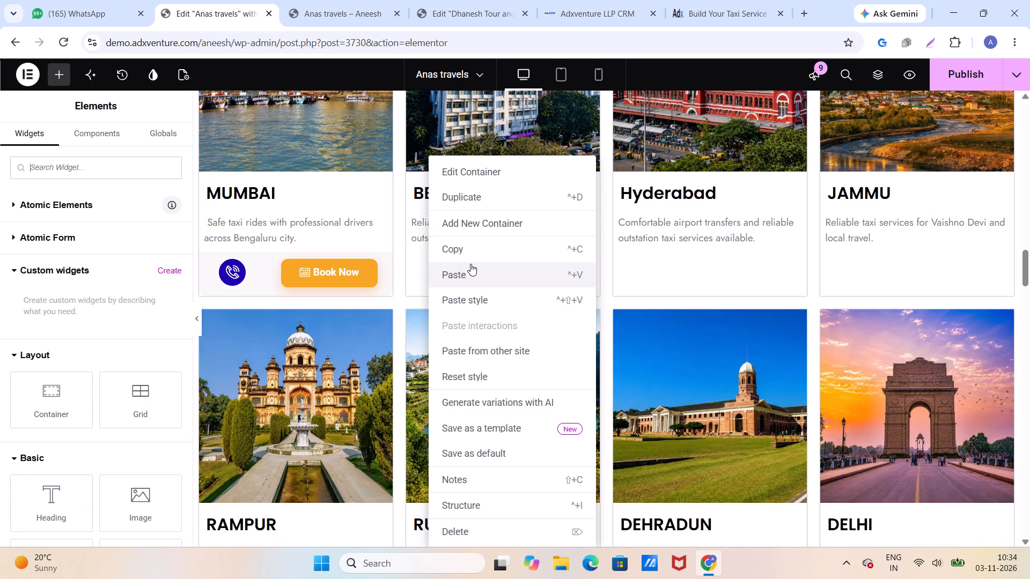
pyautogui.click(470, 264)
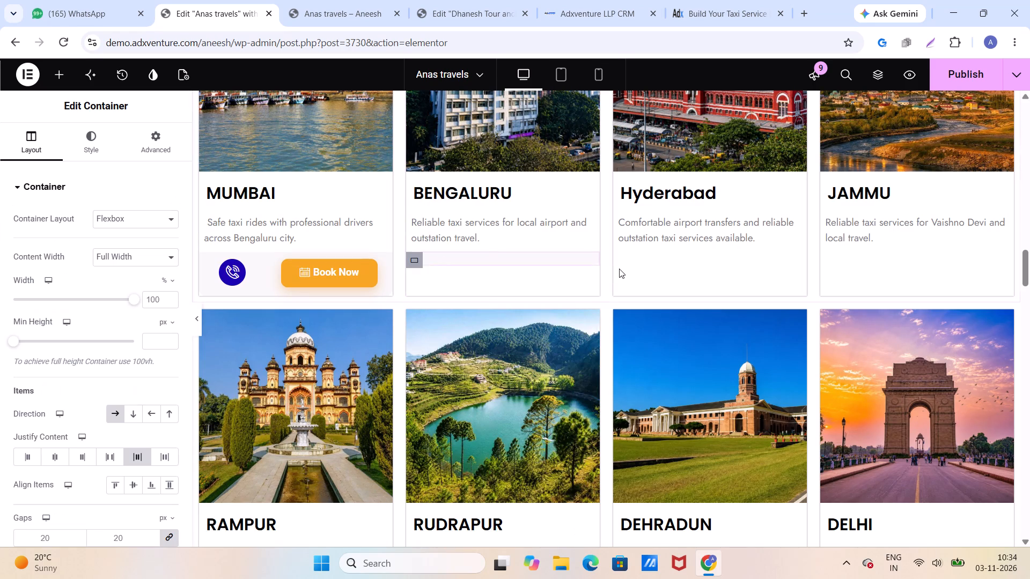
pyautogui.rightClick(640, 267)
pyautogui.click(679, 274)
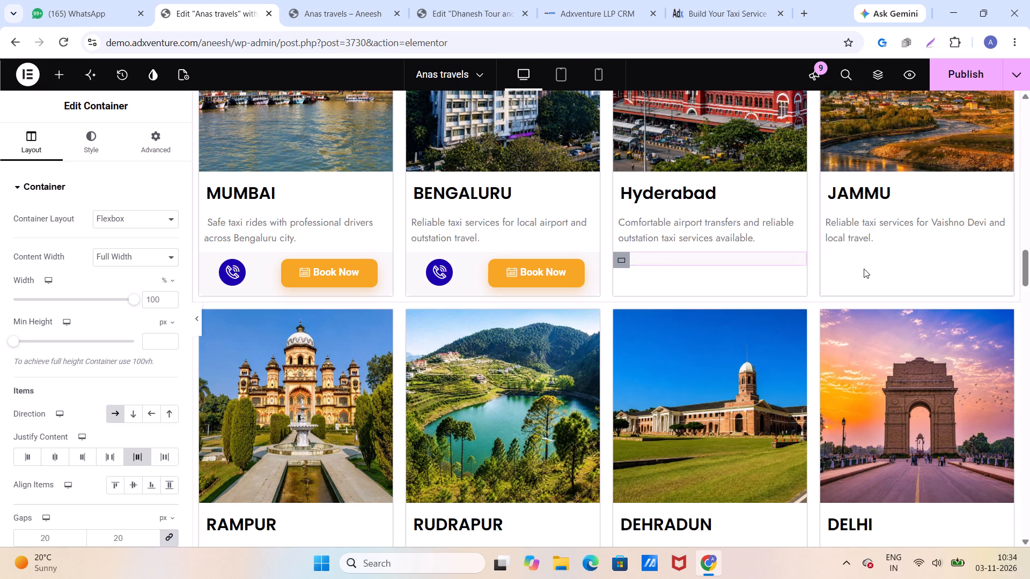
pyautogui.rightClick(863, 269)
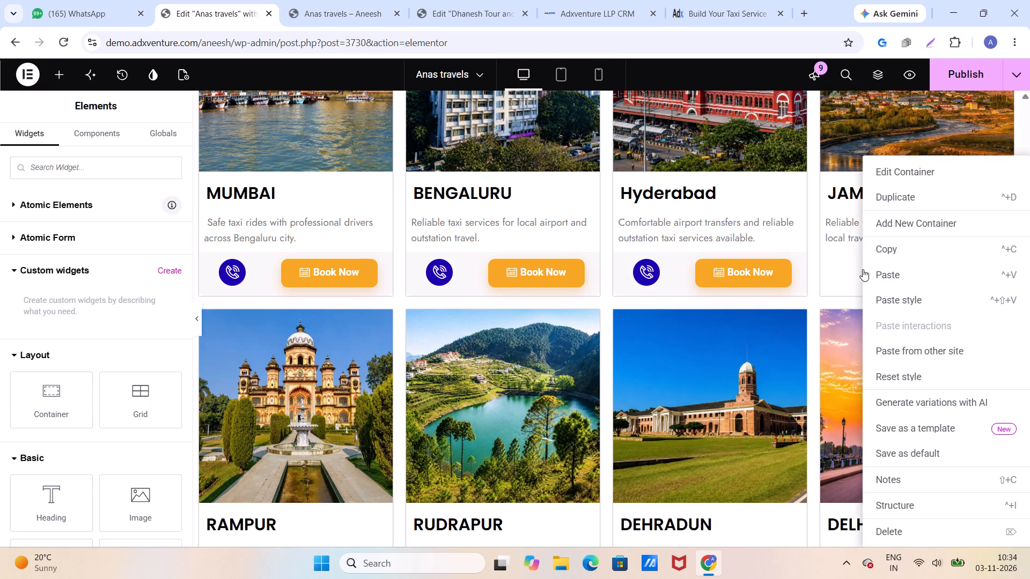
pyautogui.click(910, 267)
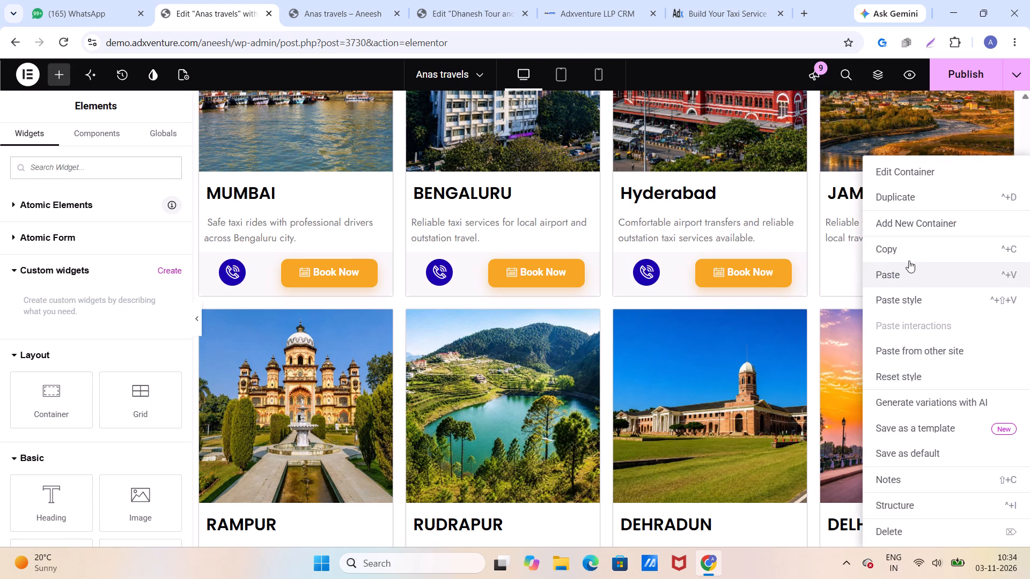
# Delete the black BOOK NOW button from the RAMPUR card.
pyautogui.scroll(-3, 513, 292)
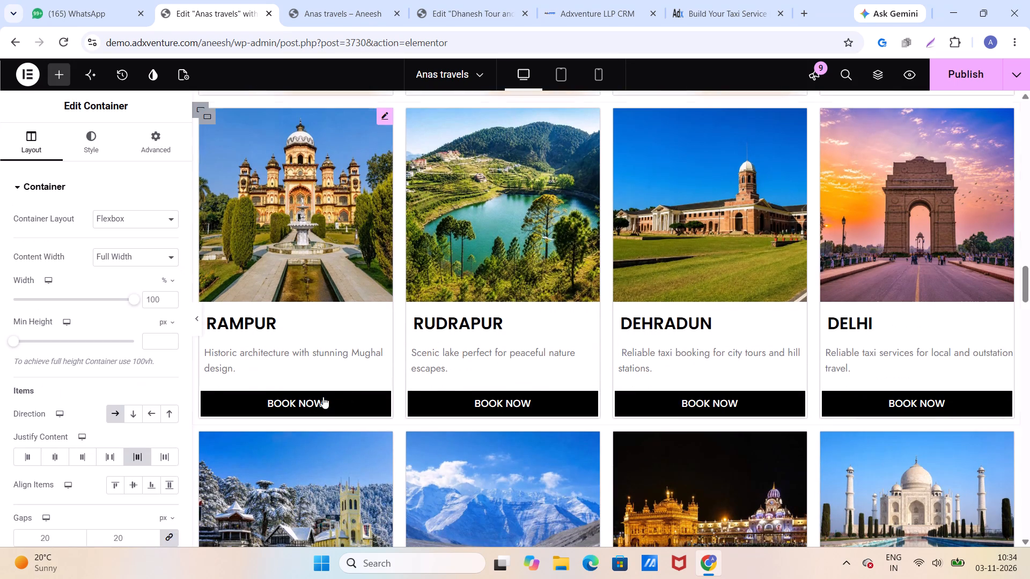
pyautogui.click(380, 393)
pyautogui.rightClick(383, 391)
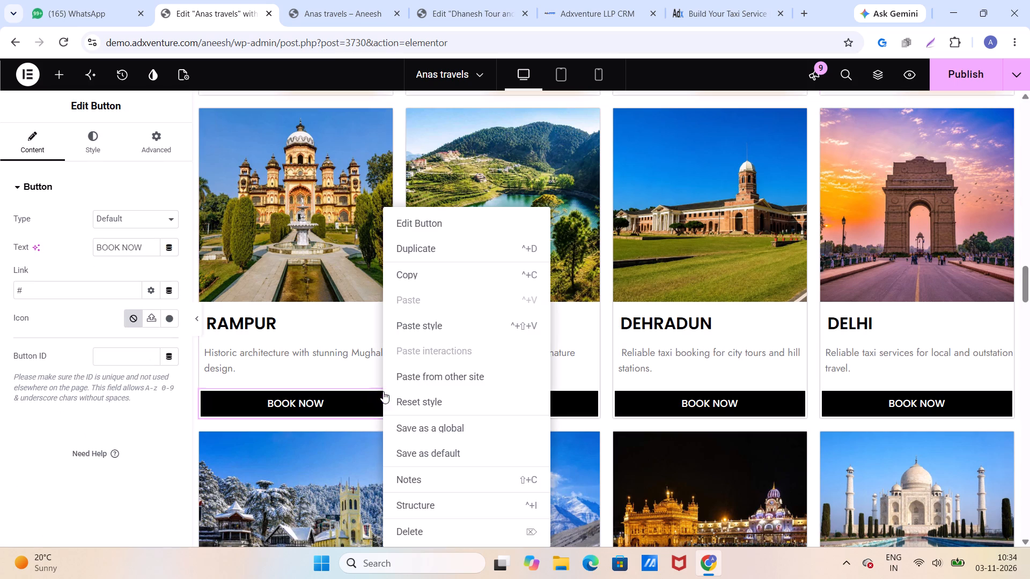
pyautogui.click(421, 527)
# Paste the copied call-icon and Book Now container into the RAMPUR card.
pyautogui.rightClick(233, 387)
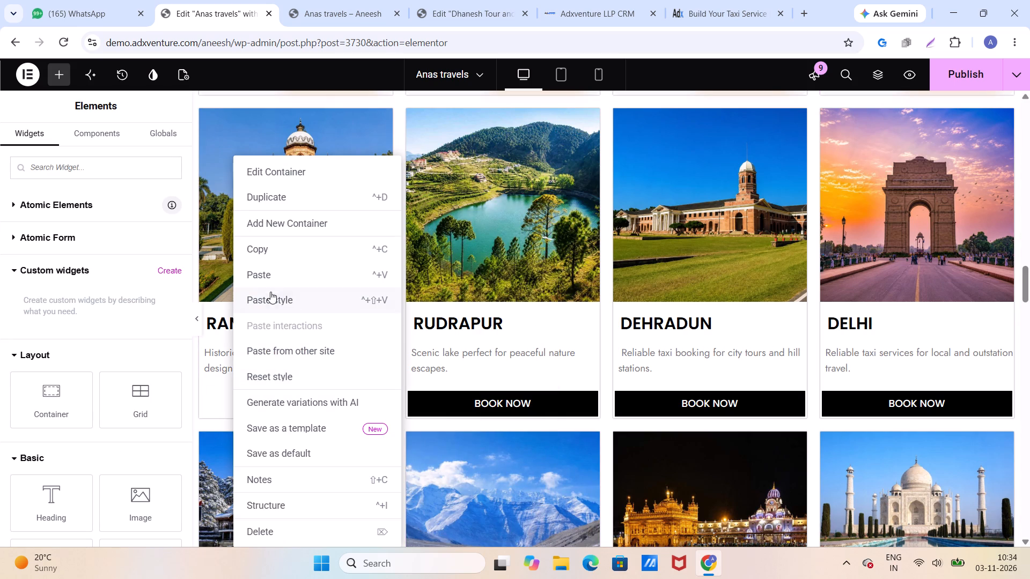
pyautogui.click(269, 279)
# Replace the SHIMLA card's black BOOK NOW button with the copied call-icon and Book Now container.
pyautogui.scroll(-5, 394, 372)
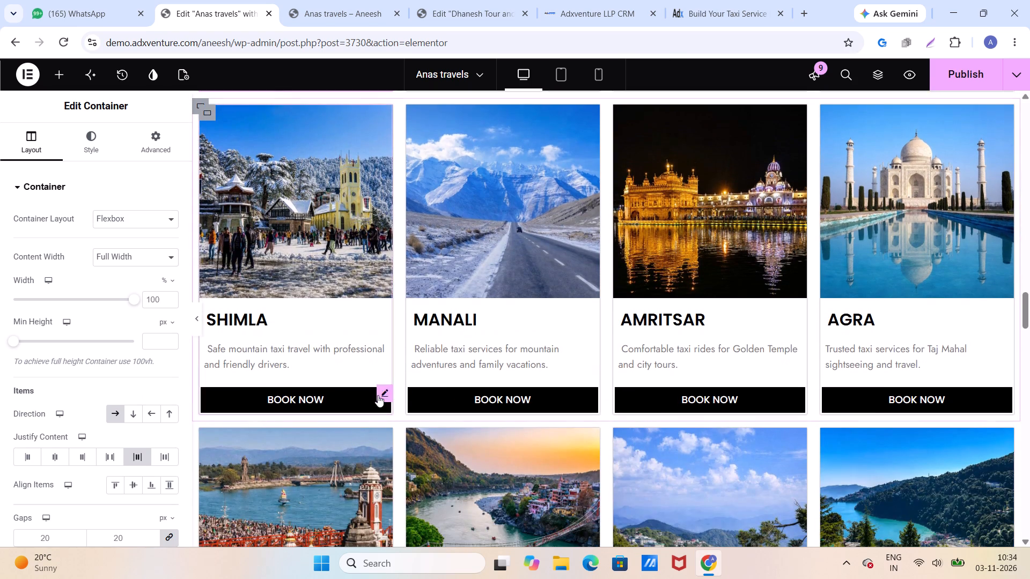
pyautogui.click(384, 388)
pyautogui.rightClick(384, 388)
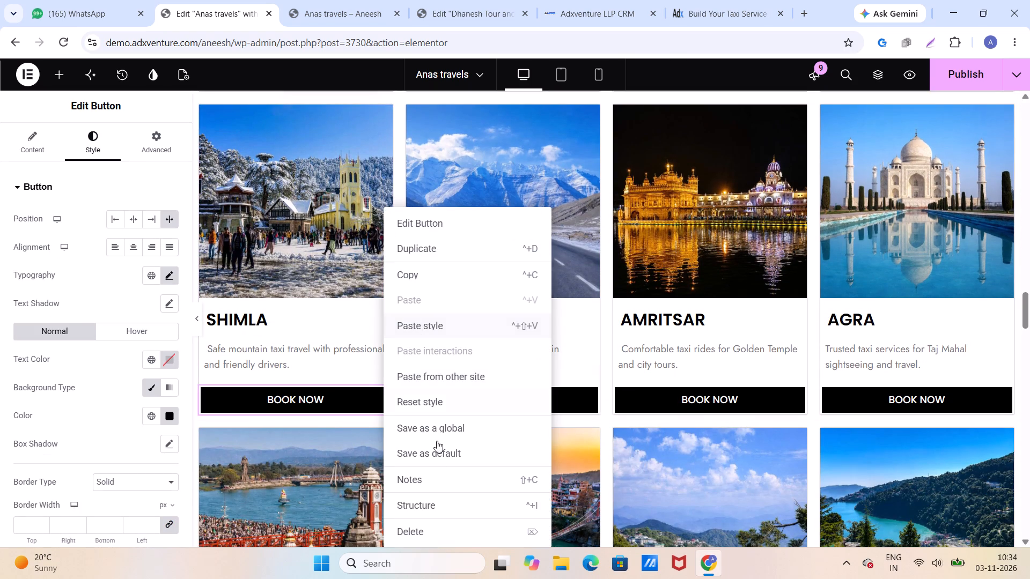
pyautogui.click(425, 531)
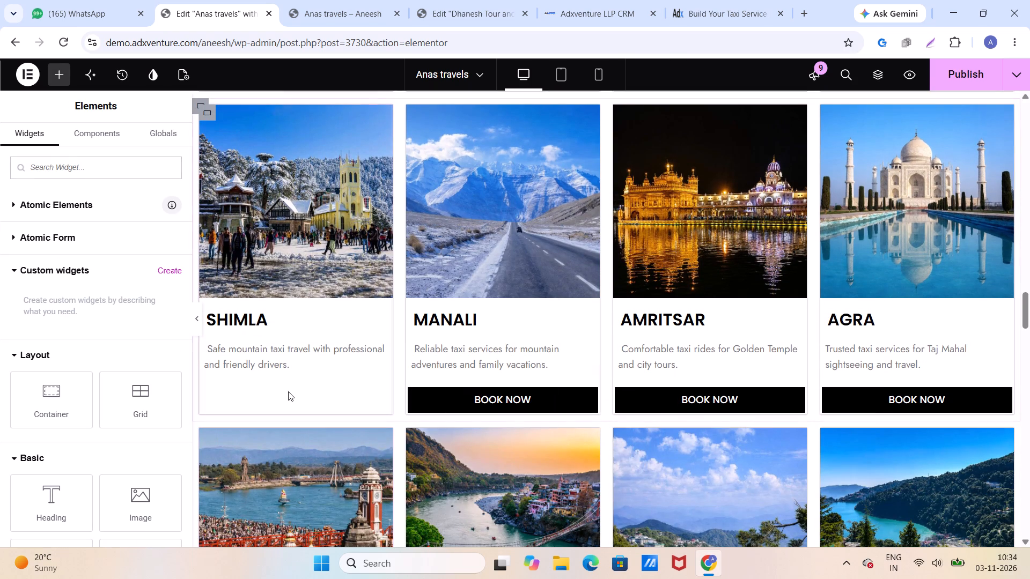
pyautogui.rightClick(288, 391)
pyautogui.click(326, 276)
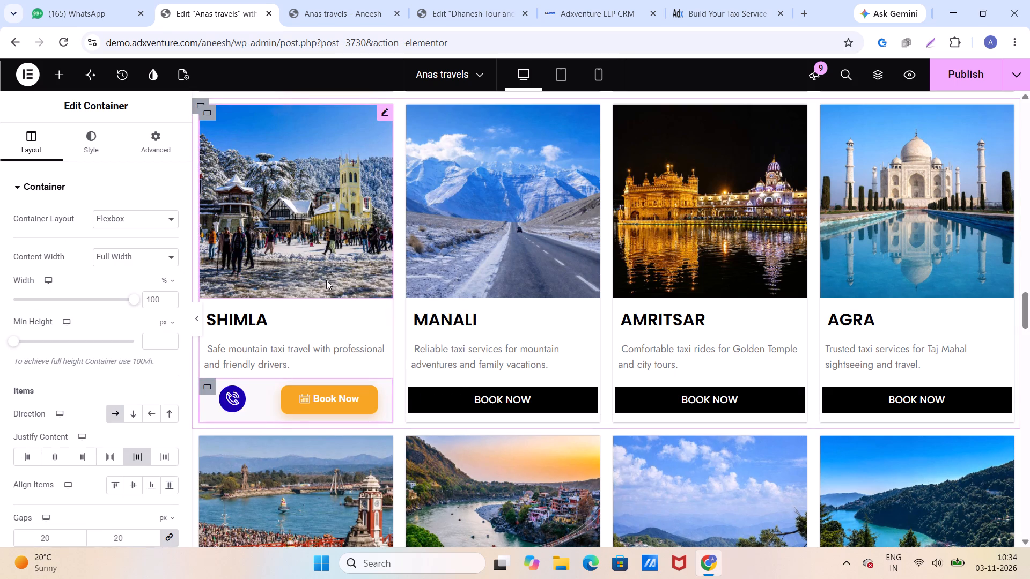
# Delete the black BOOK NOW buttons from the HARIDWAR and JAIPUR cards.
pyautogui.scroll(-4, 339, 295)
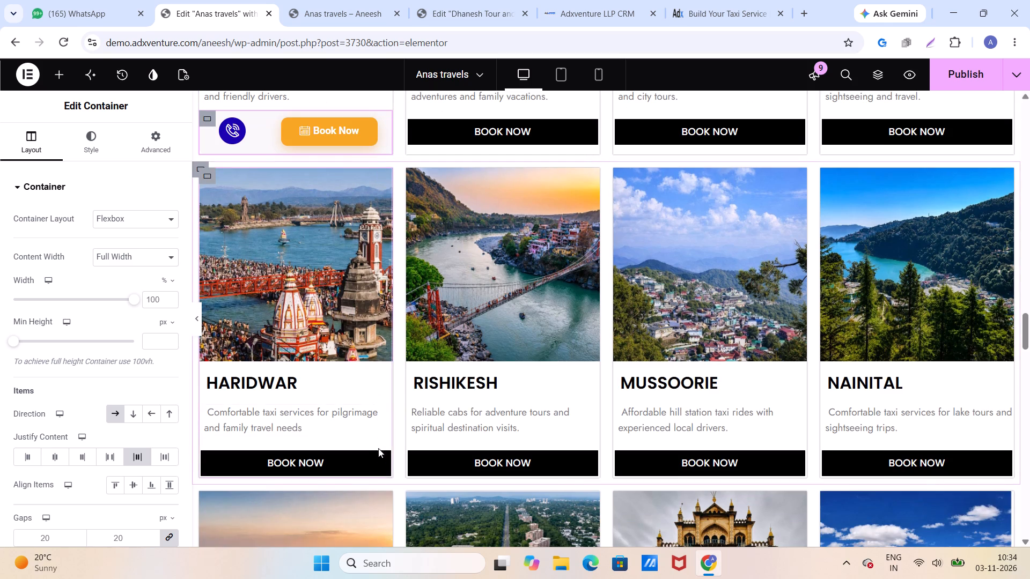
pyautogui.click(384, 455)
pyautogui.rightClick(384, 455)
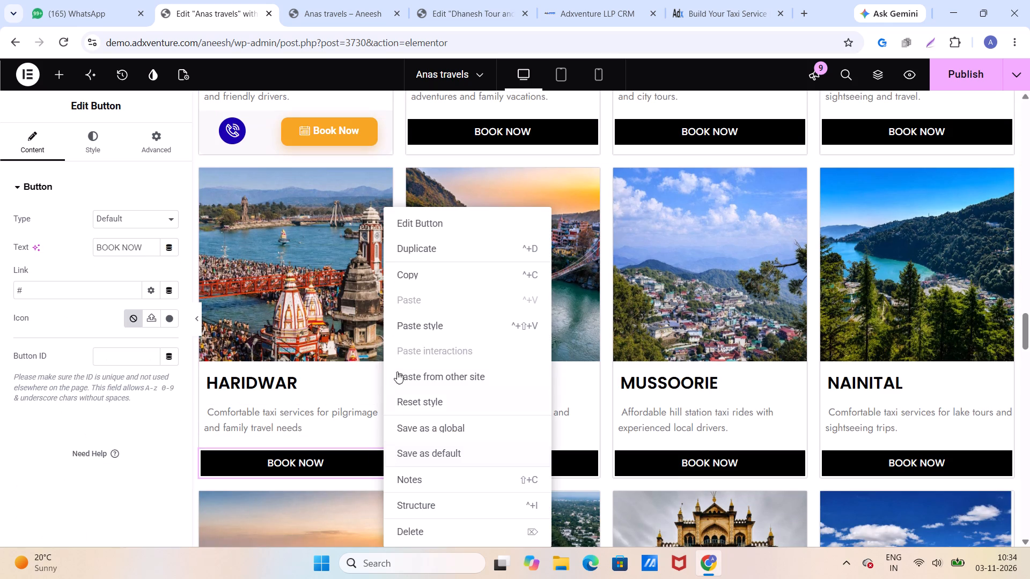
pyautogui.click(412, 532)
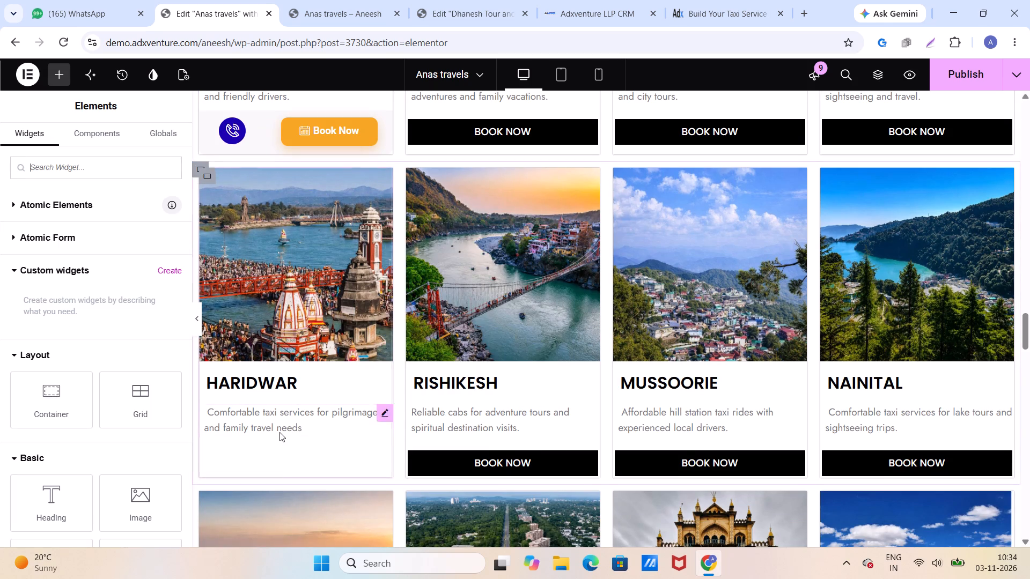
pyautogui.scroll(-4, 279, 432)
pyautogui.click(383, 512)
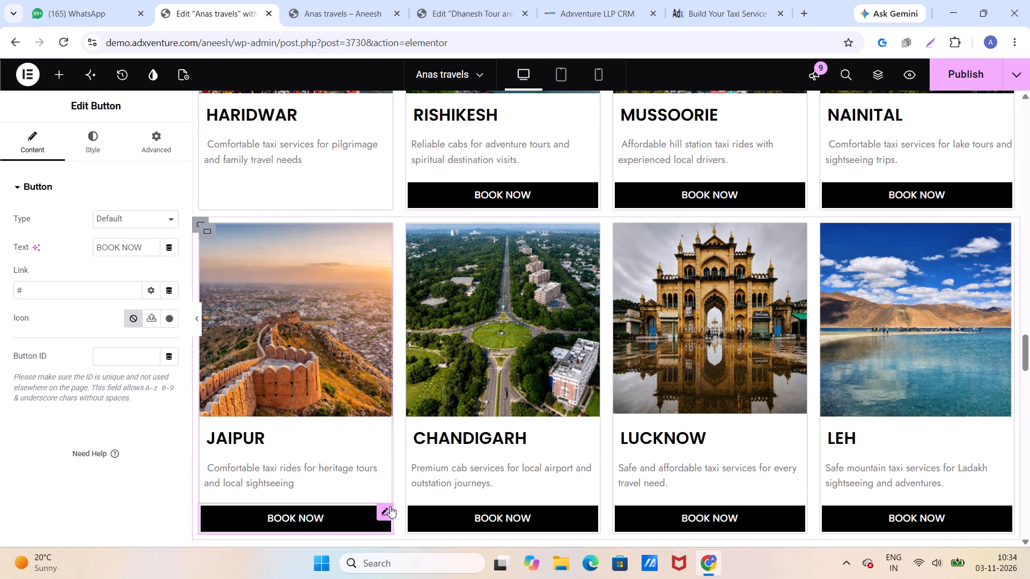
pyautogui.rightClick(386, 508)
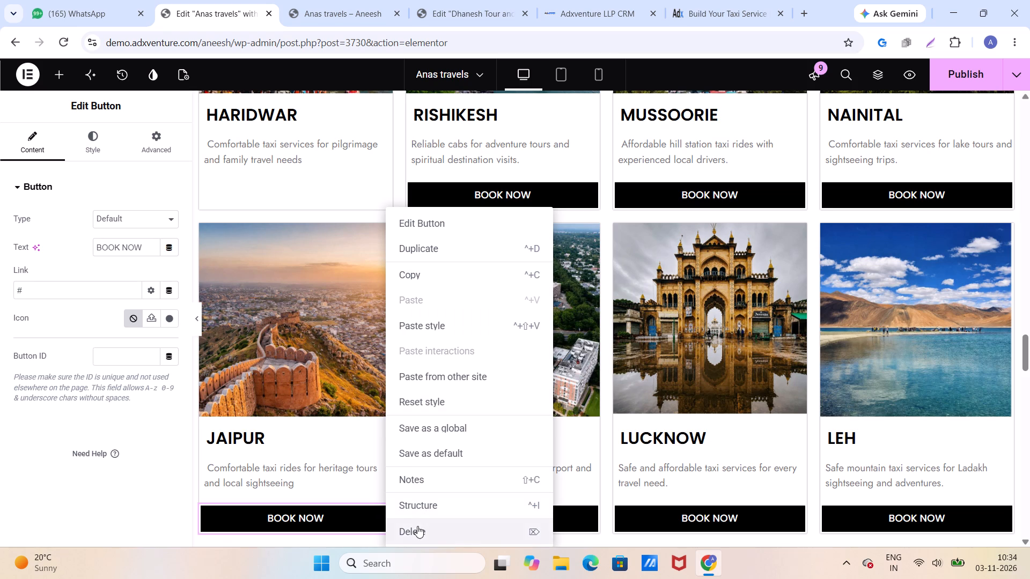
pyautogui.click(417, 526)
# Paste the copied call-icon and Book Now container into the JAIPUR and HARIDWAR cards.
pyautogui.scroll(-3, 325, 469)
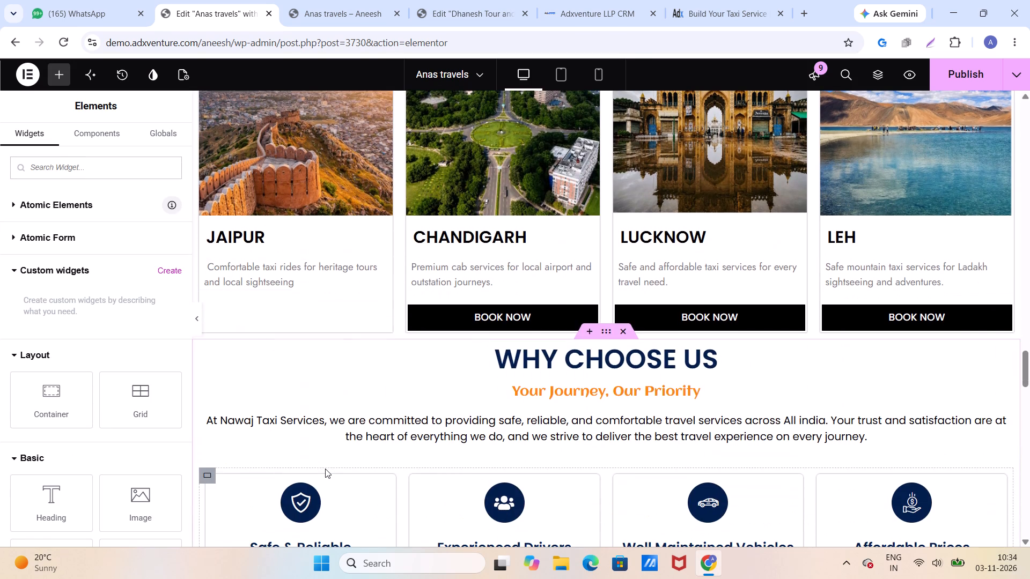
pyautogui.rightClick(264, 308)
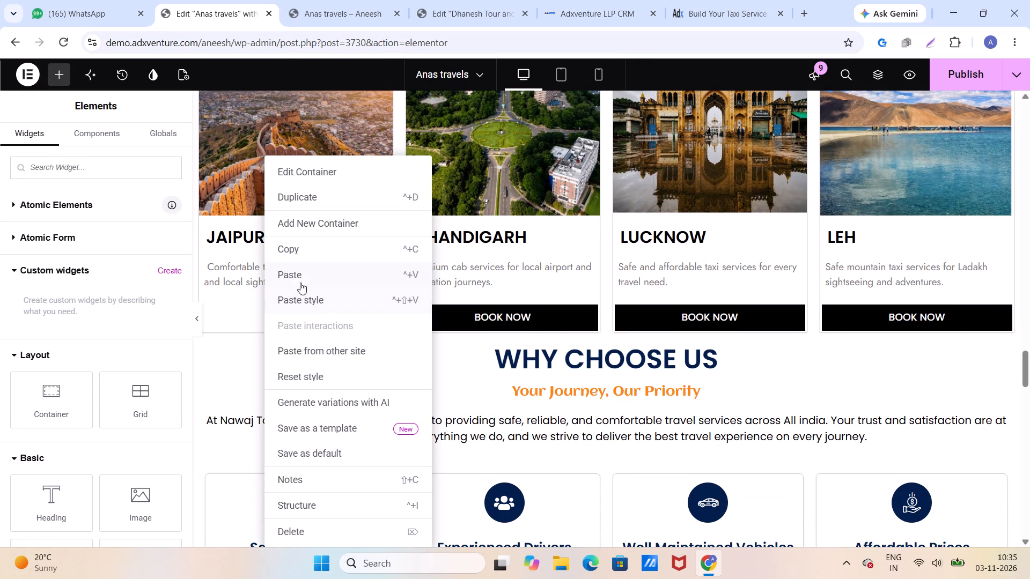
pyautogui.click(298, 276)
pyautogui.scroll(4, 262, 324)
pyautogui.rightClick(274, 246)
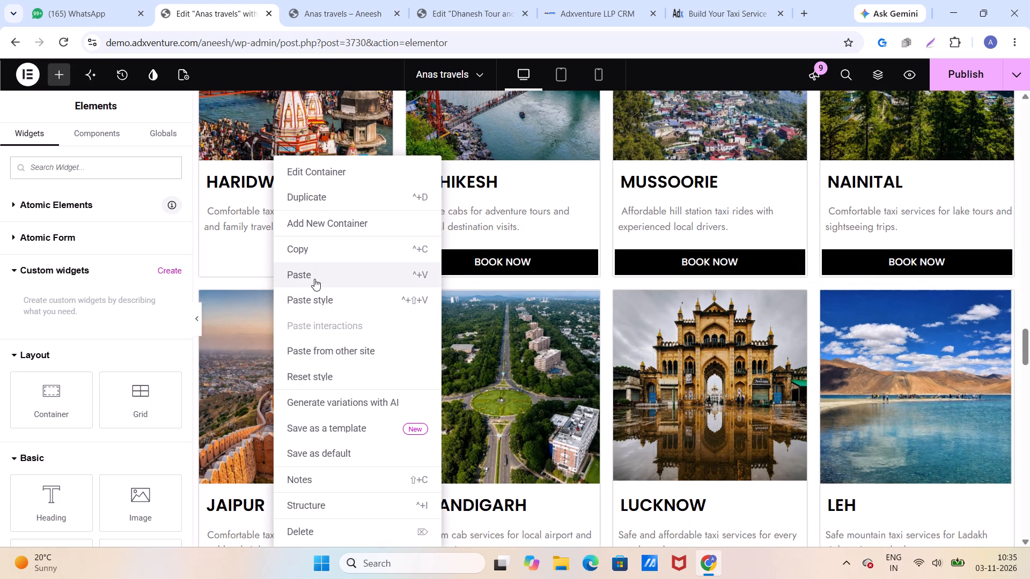
pyautogui.click(314, 279)
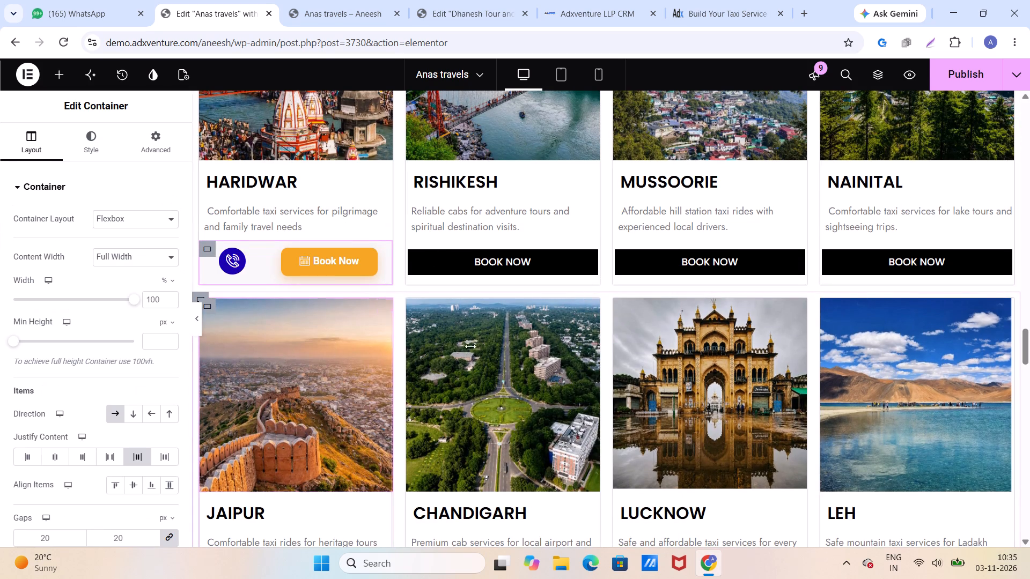
# Delete the black BOOK NOW buttons from the MANALI, AMRITSAR and AGRA cards.
pyautogui.scroll(5, 290, 324)
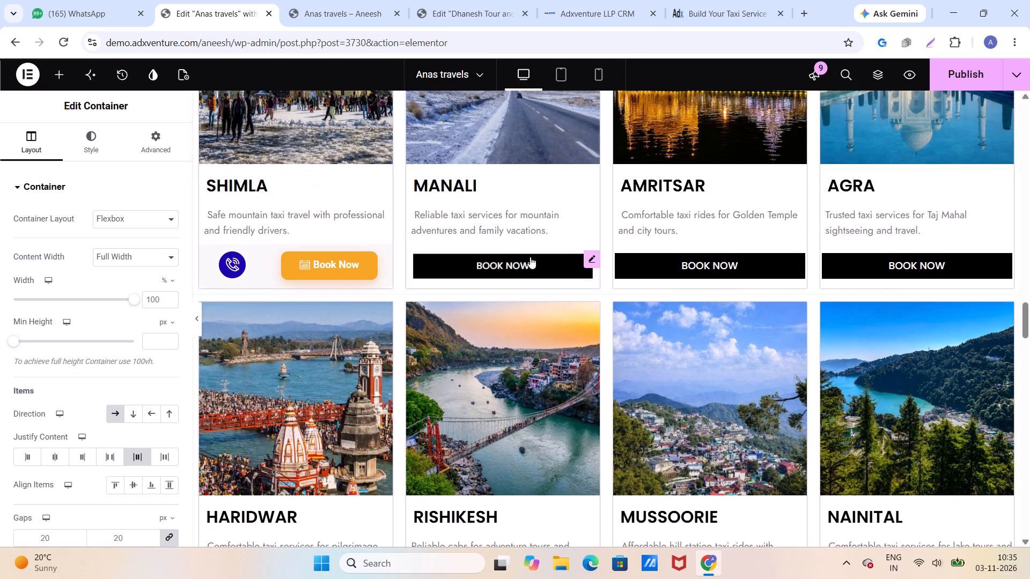
pyautogui.click(584, 256)
pyautogui.rightClick(584, 256)
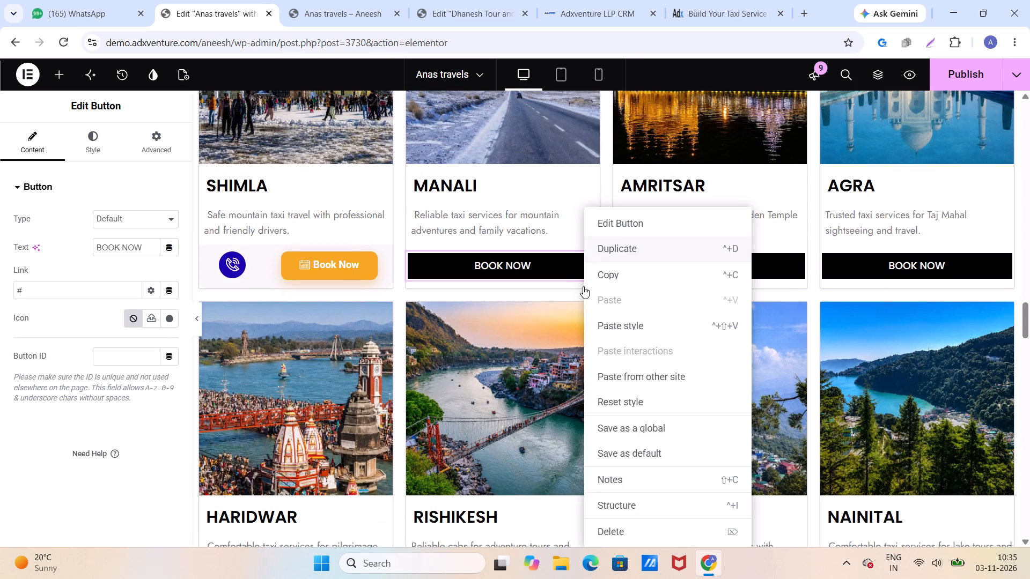
pyautogui.click(610, 533)
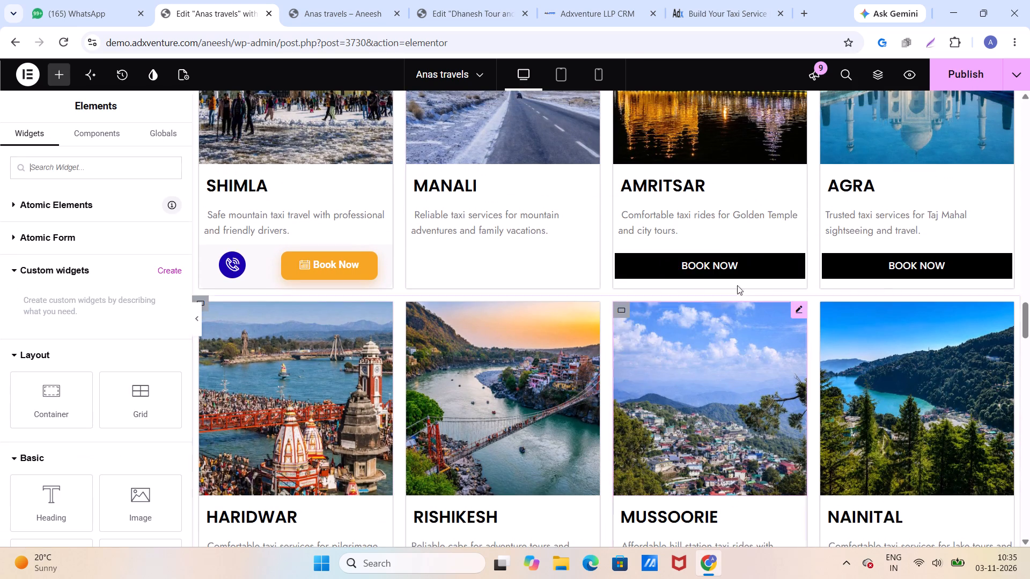
pyautogui.click(798, 255)
pyautogui.rightClick(798, 255)
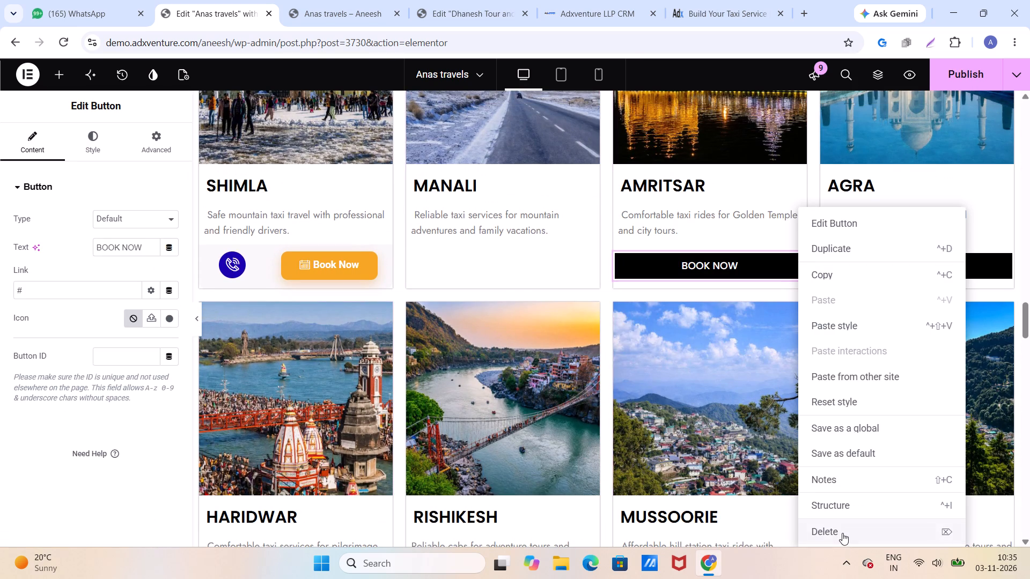
pyautogui.click(842, 533)
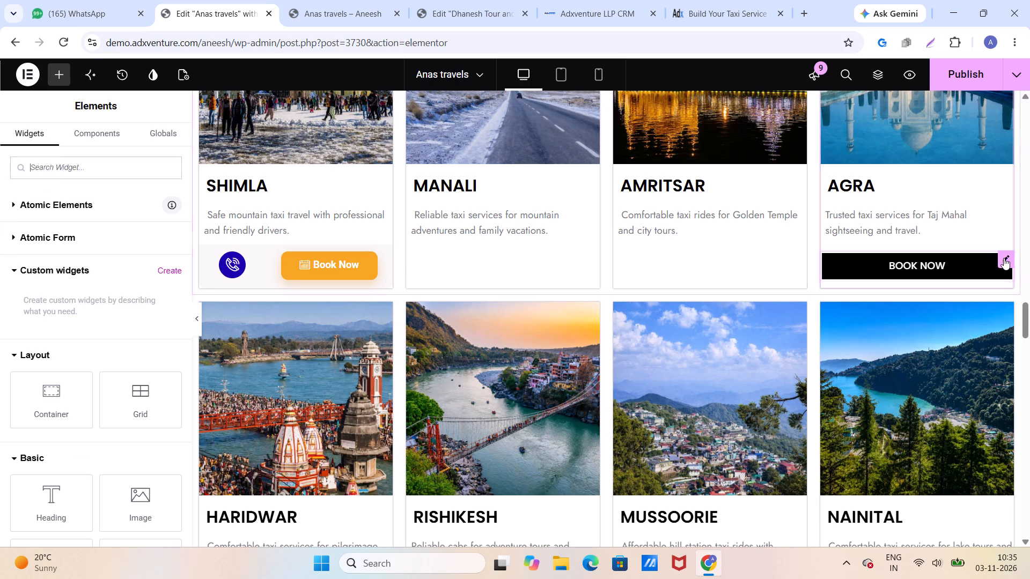
pyautogui.click(1004, 258)
pyautogui.rightClick(1004, 258)
pyautogui.click(893, 527)
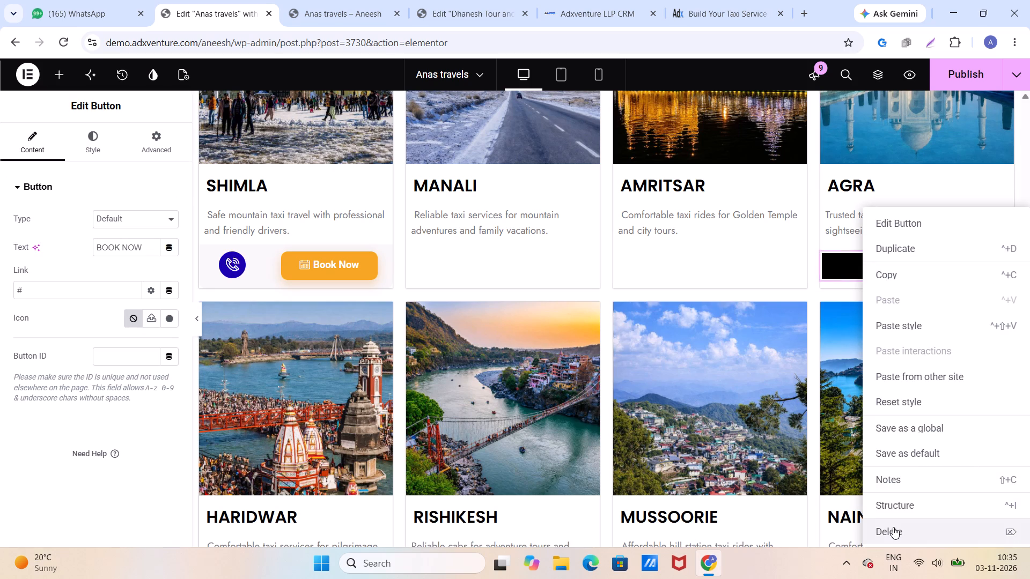
# Delete the black BOOK NOW buttons from the RISHIKESH, MUSSOORIE and NAINITAL cards.
pyautogui.scroll(-4, 688, 378)
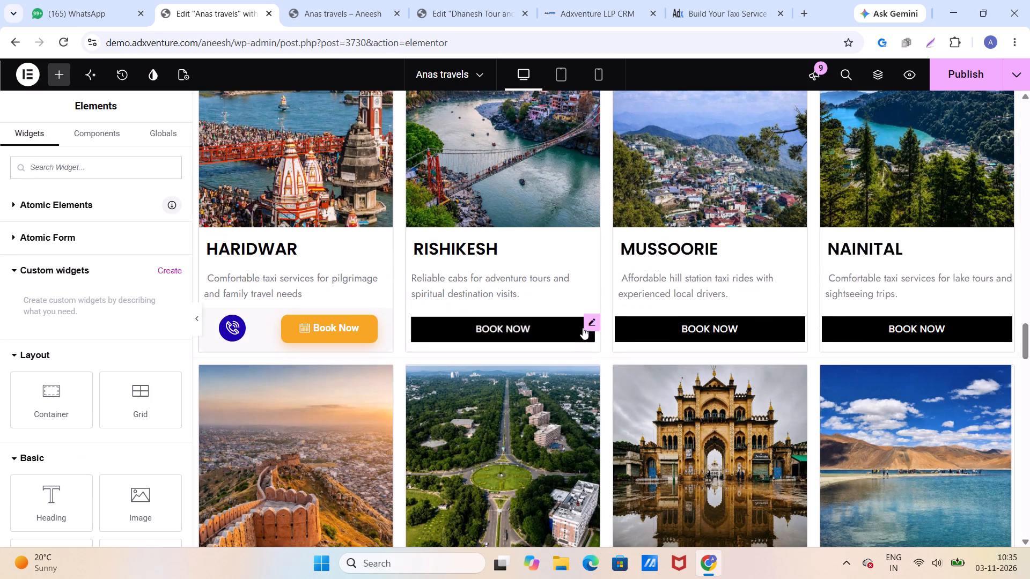
pyautogui.click(587, 318)
pyautogui.rightClick(587, 318)
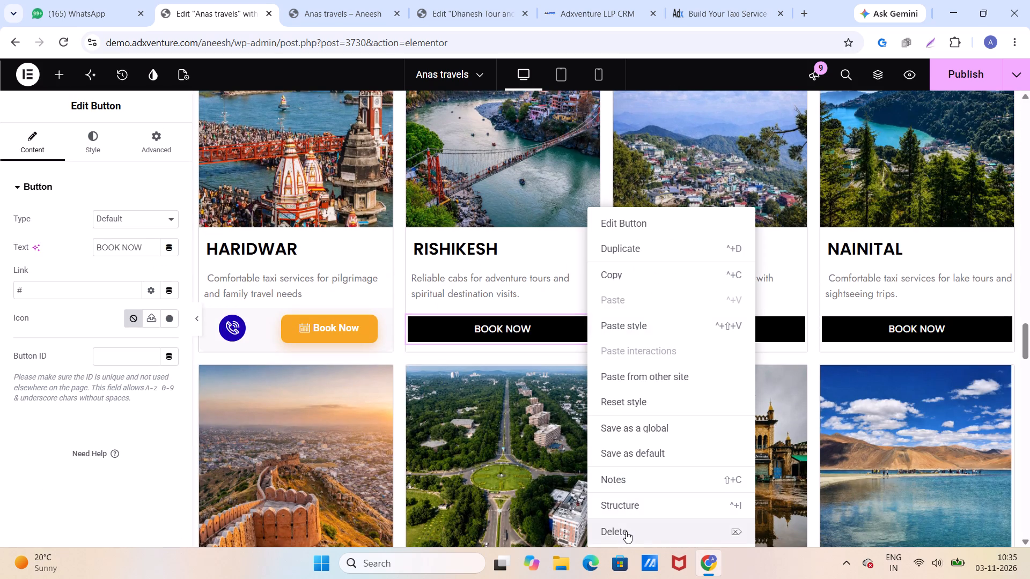
pyautogui.click(626, 531)
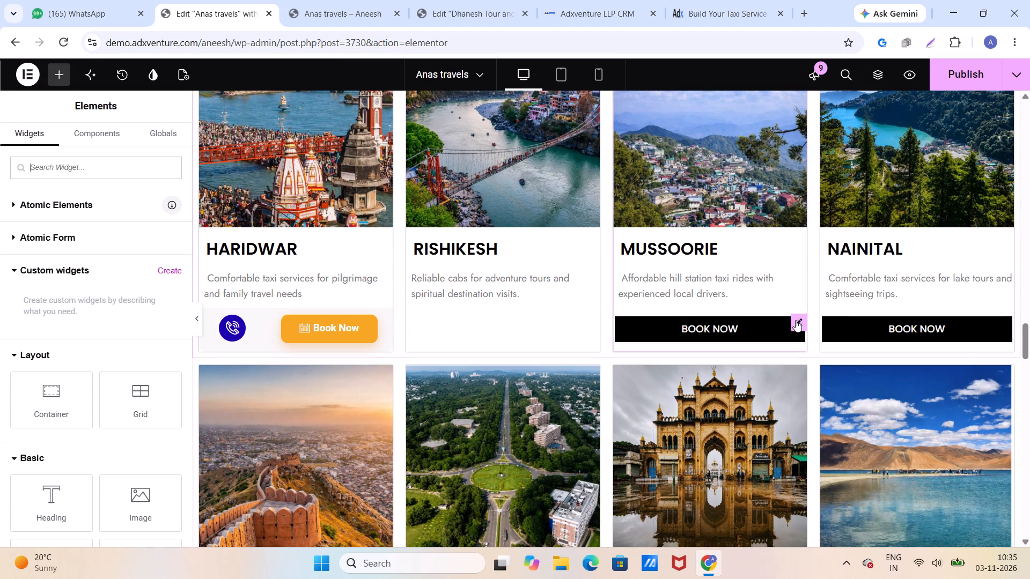
pyautogui.click(794, 322)
pyautogui.rightClick(794, 321)
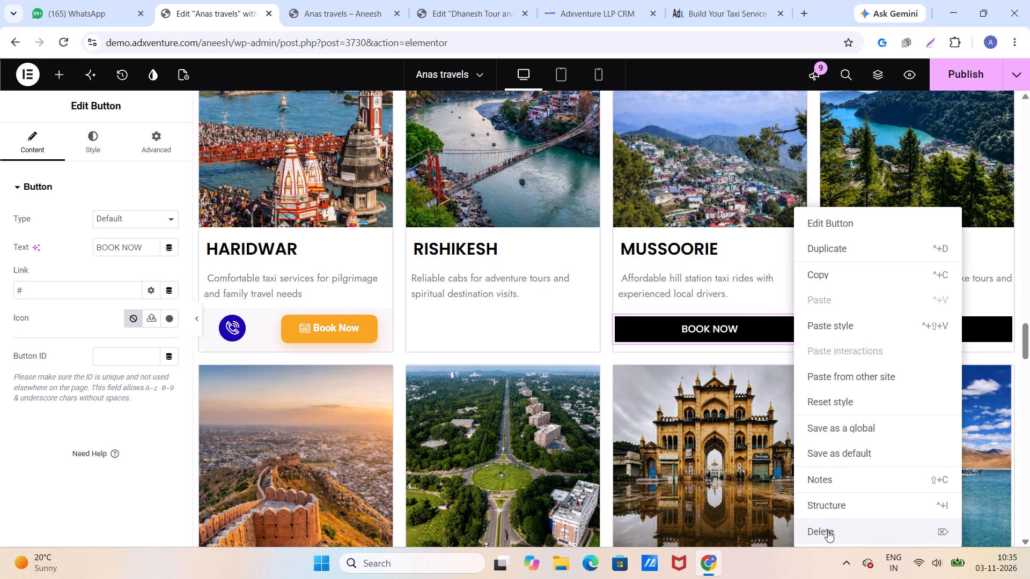
pyautogui.click(826, 531)
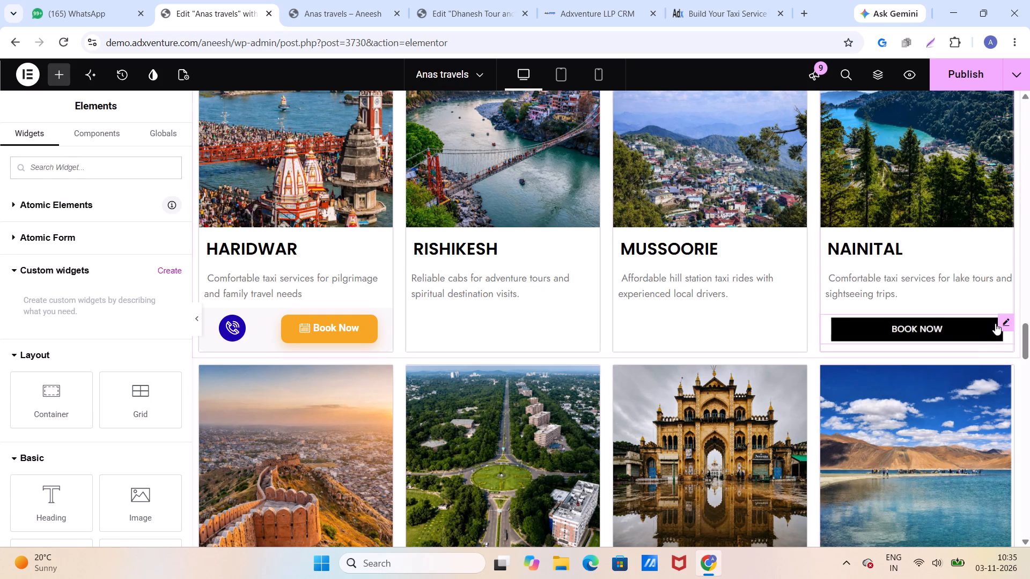
pyautogui.click(999, 317)
pyautogui.rightClick(999, 317)
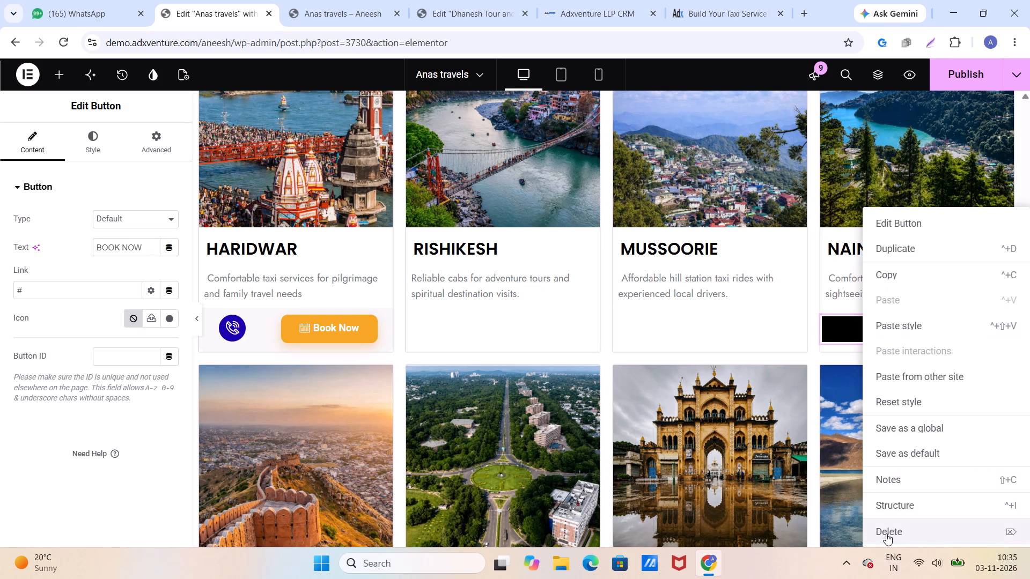
pyautogui.click(886, 530)
# Delete the black BOOK NOW buttons from the CHANDIGARH, LUCKNOW and LEH cards.
pyautogui.scroll(-3, 698, 406)
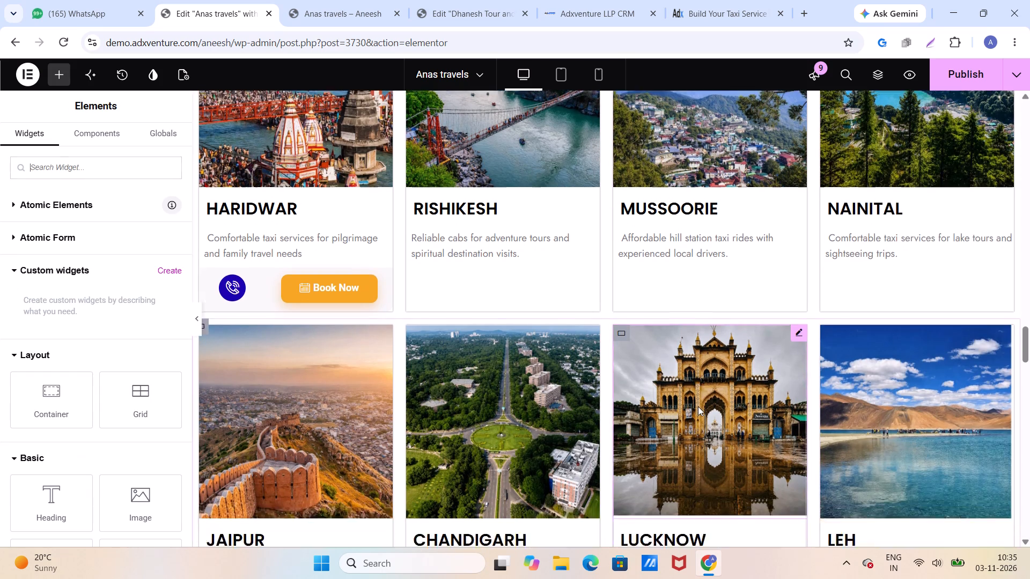
pyautogui.scroll(-1, 698, 406)
pyautogui.click(588, 385)
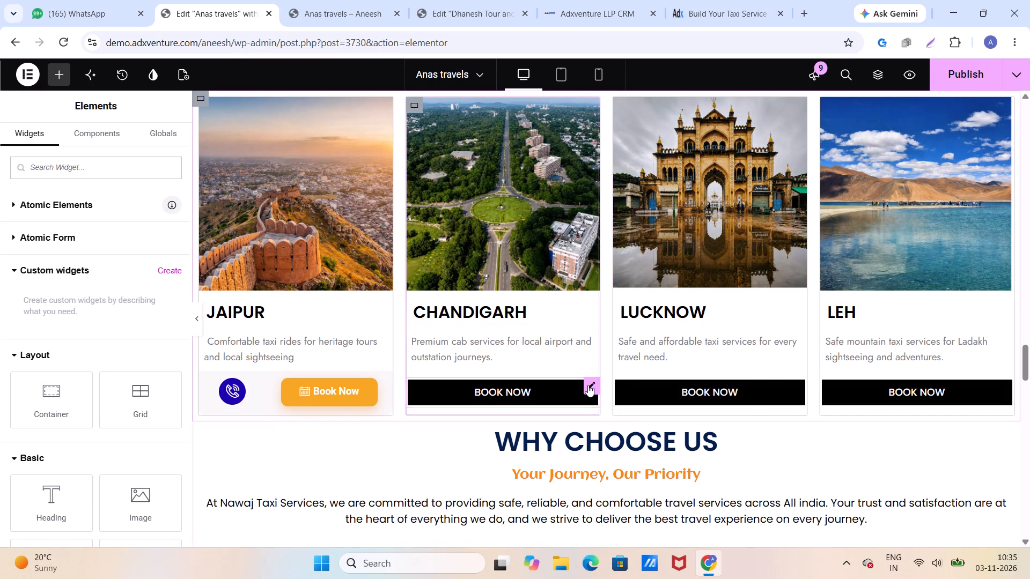
pyautogui.rightClick(588, 385)
pyautogui.click(623, 528)
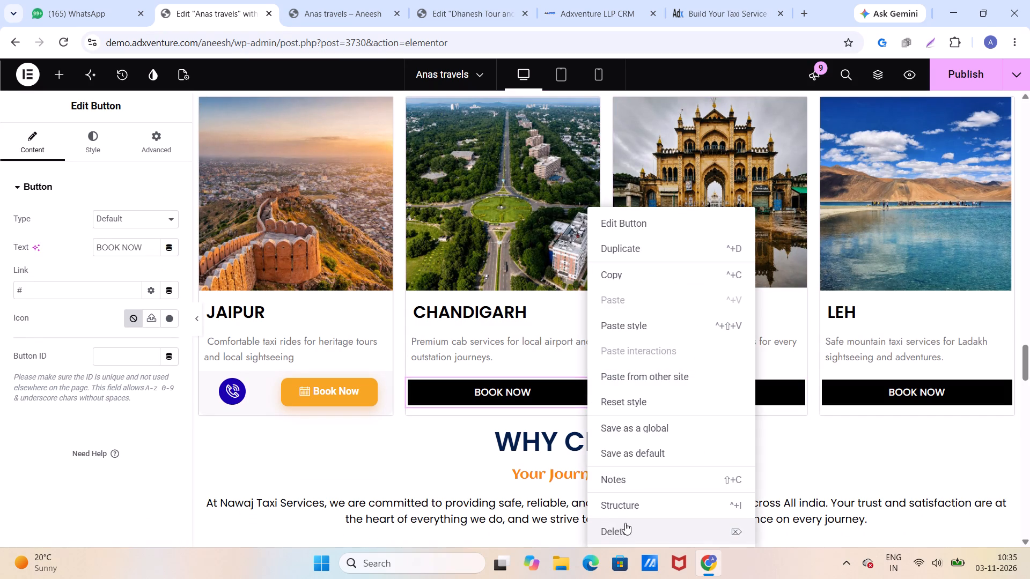
pyautogui.click(795, 383)
pyautogui.rightClick(795, 383)
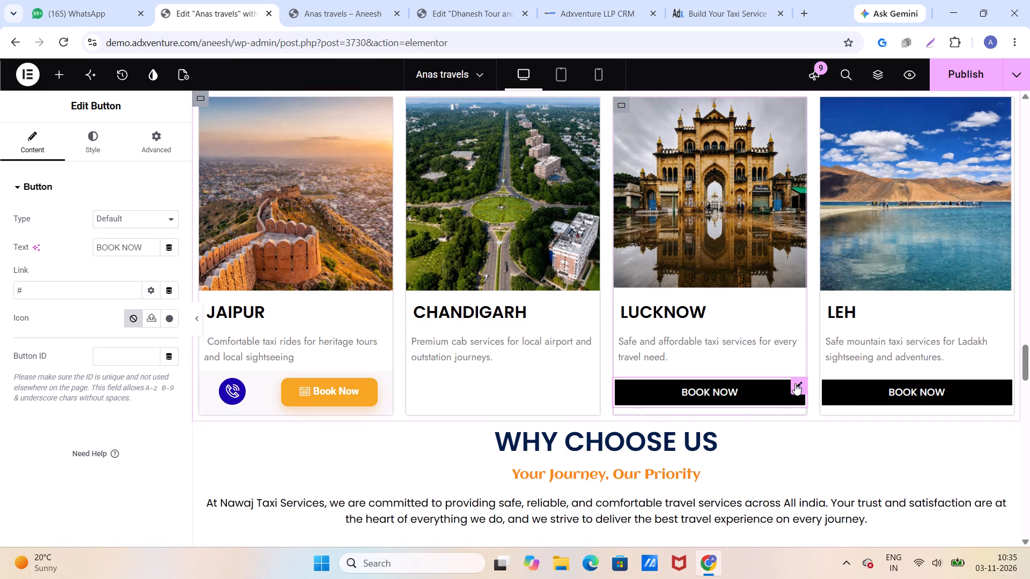
pyautogui.click(822, 530)
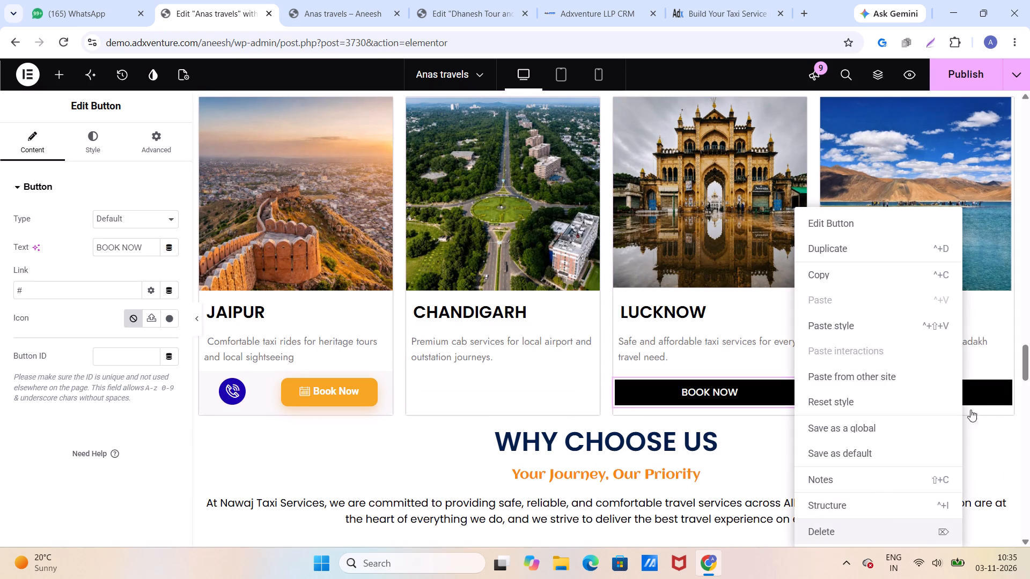
pyautogui.click(1003, 383)
pyautogui.rightClick(1003, 383)
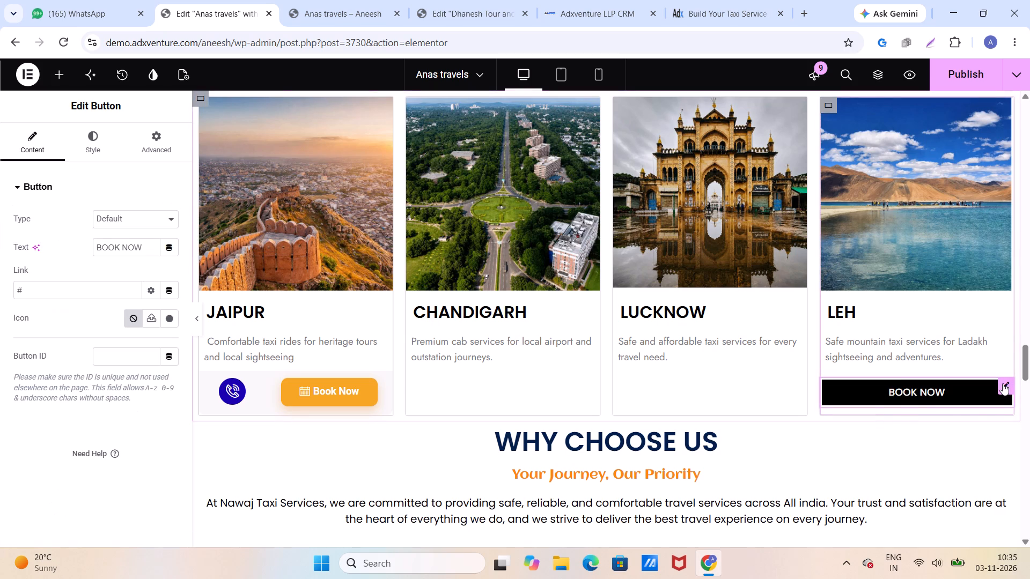
pyautogui.click(897, 532)
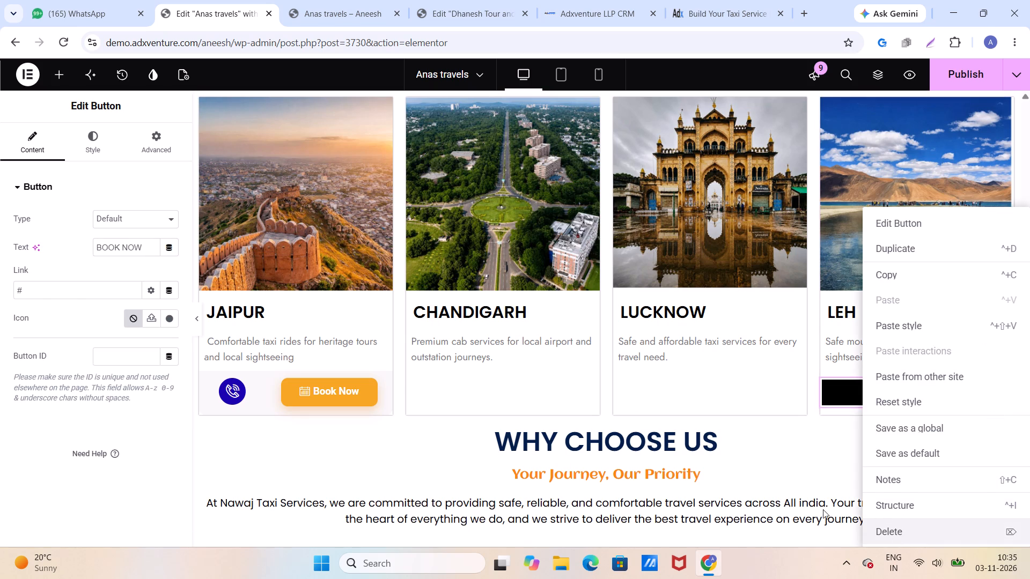
# Paste the copied call-icon and Book Now container into the CHANDIGARH, LUCKNOW and LEH cards.
pyautogui.rightClick(503, 389)
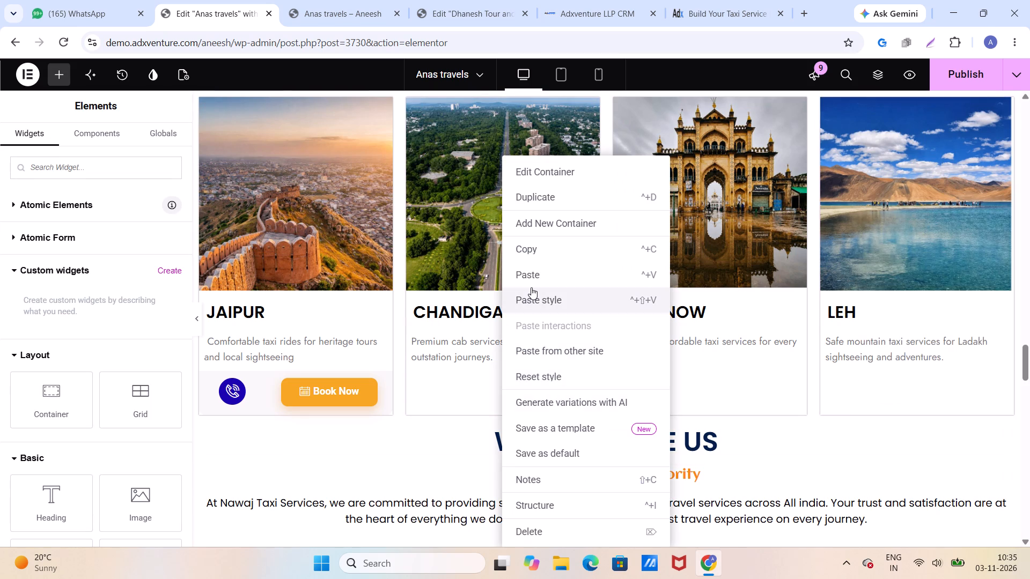
pyautogui.click(531, 278)
pyautogui.rightClick(657, 387)
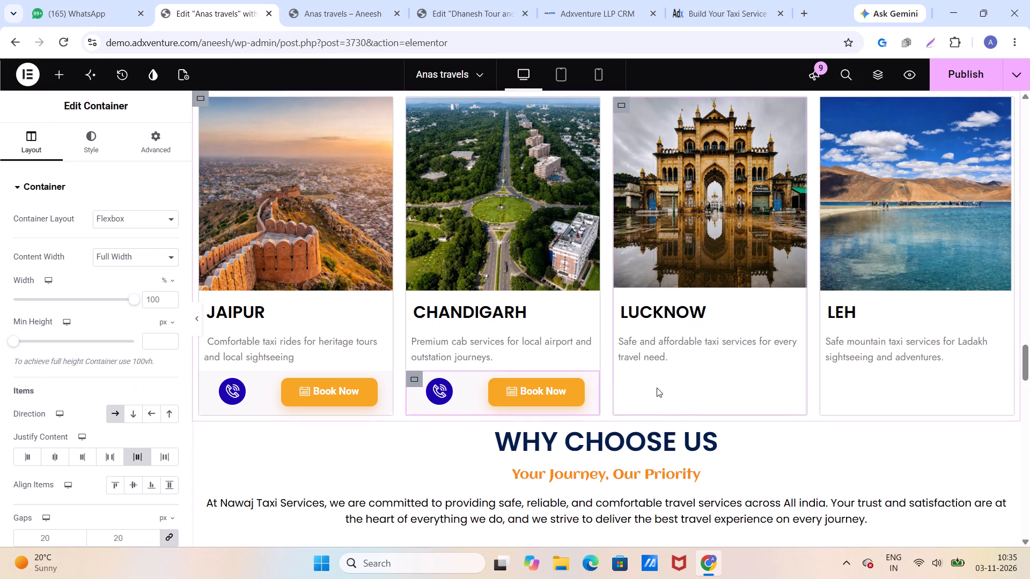
pyautogui.click(680, 273)
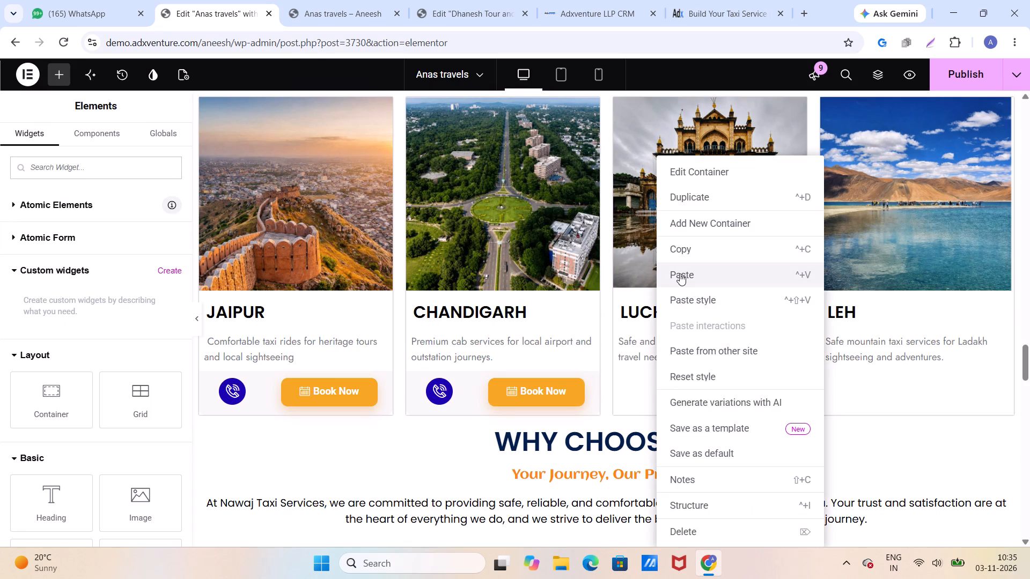
pyautogui.rightClick(862, 389)
pyautogui.click(876, 272)
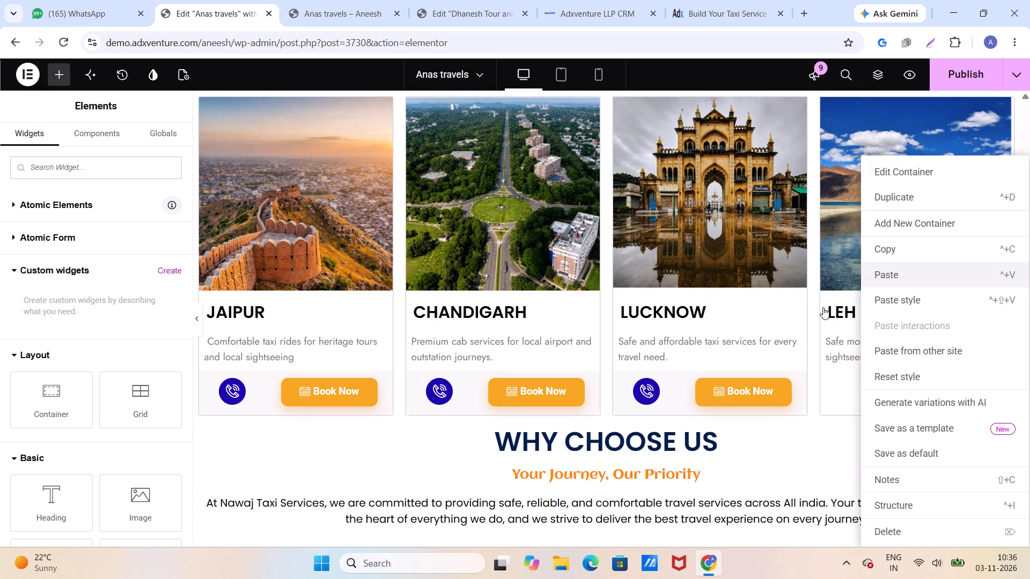
# Paste the copied call-icon and Book Now container into the RISHIKESH, MUSSOORIE and NAINITAL cards.
pyautogui.scroll(3, 677, 359)
pyautogui.scroll(-3, 677, 358)
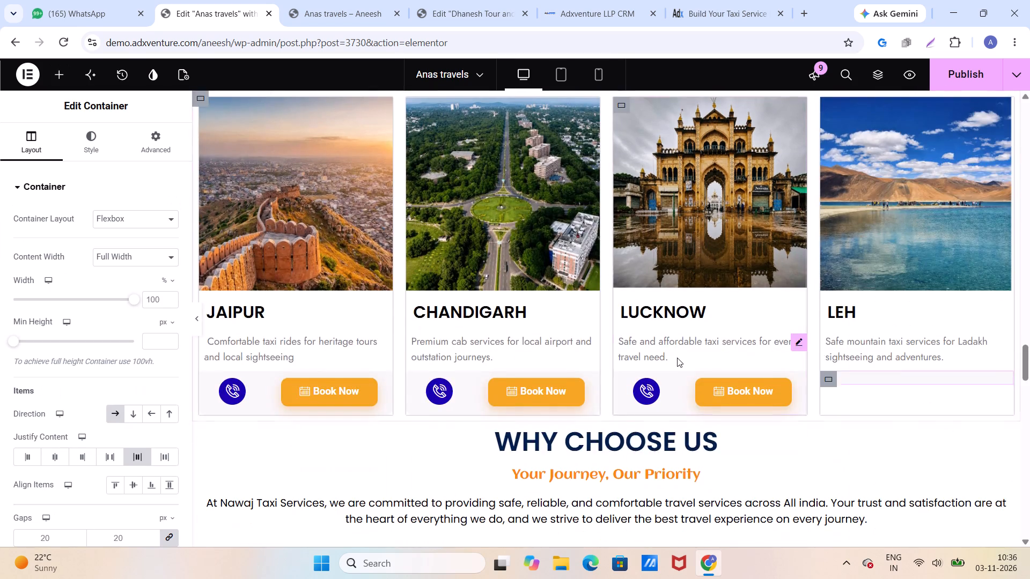
pyautogui.scroll(4, 677, 358)
pyautogui.rightClick(488, 329)
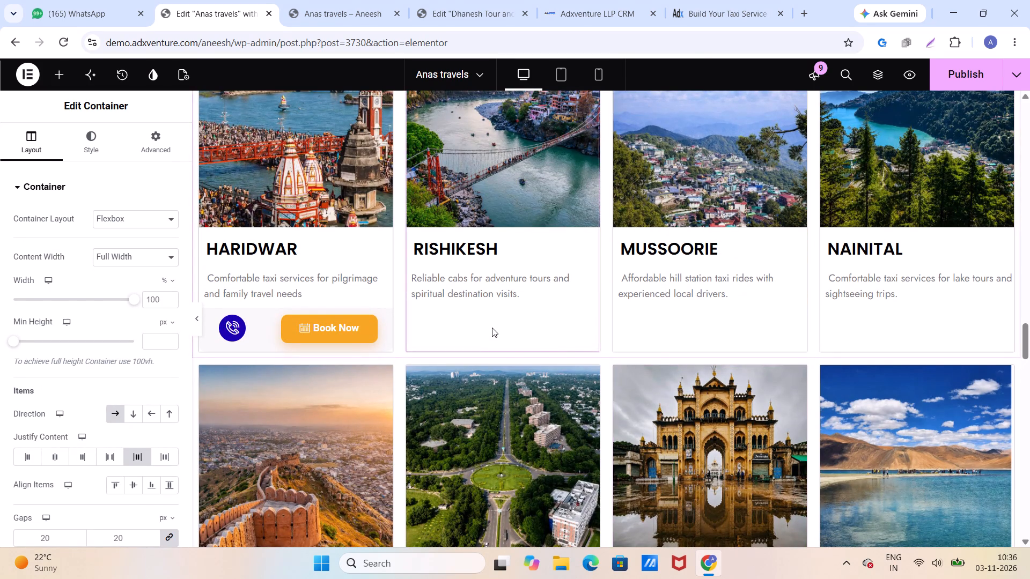
pyautogui.click(533, 269)
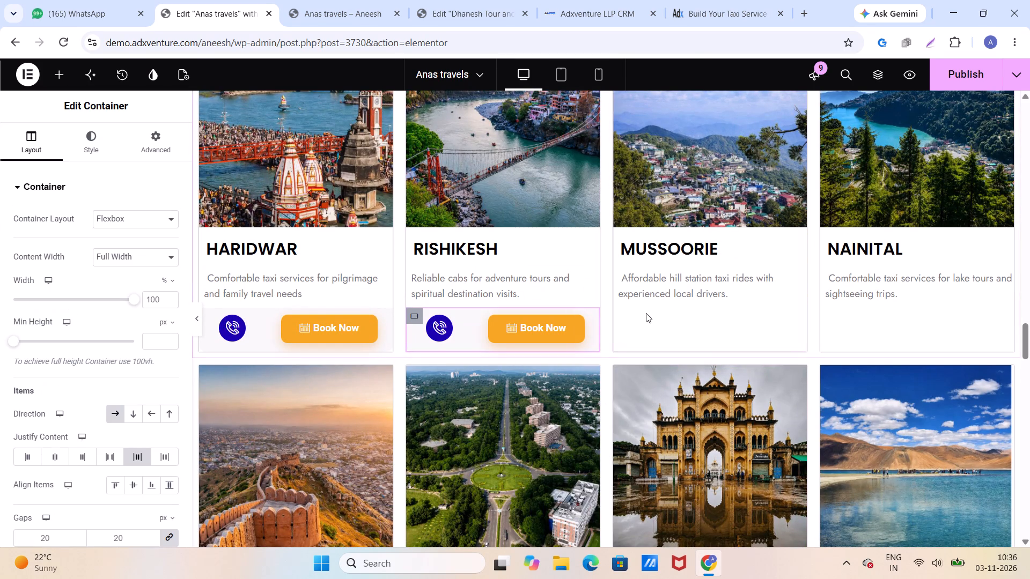
pyautogui.rightClick(646, 322)
pyautogui.click(672, 272)
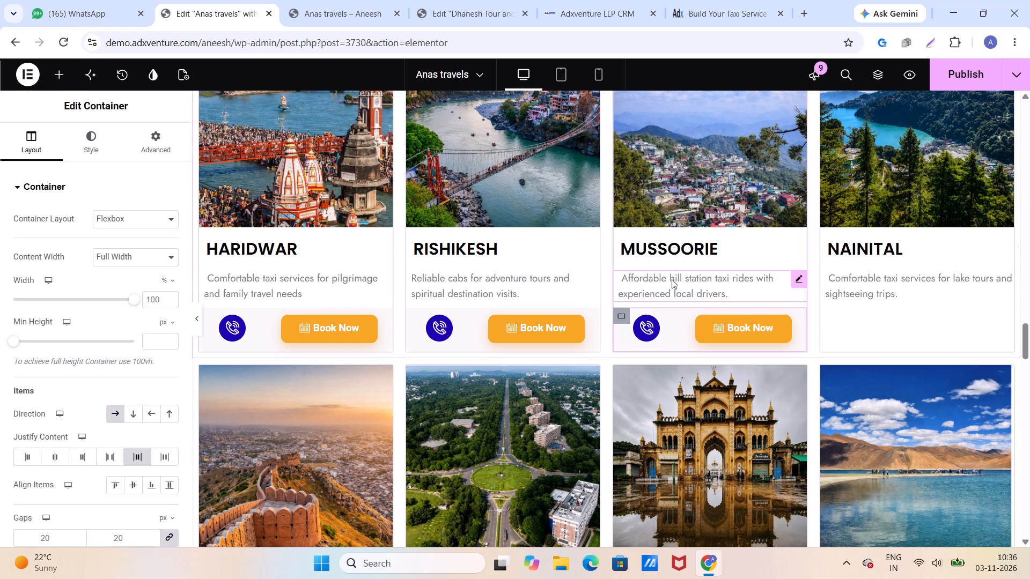
pyautogui.rightClick(916, 329)
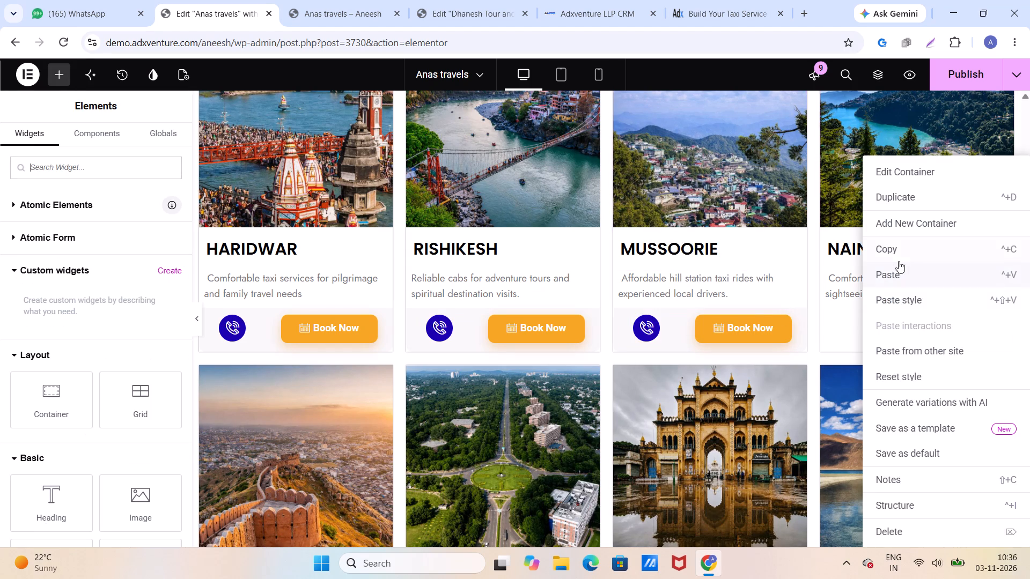
pyautogui.click(899, 271)
# Paste the copied call-icon and Book Now container into the MANALI, AMRITSAR and AGRA cards.
pyautogui.scroll(4, 694, 322)
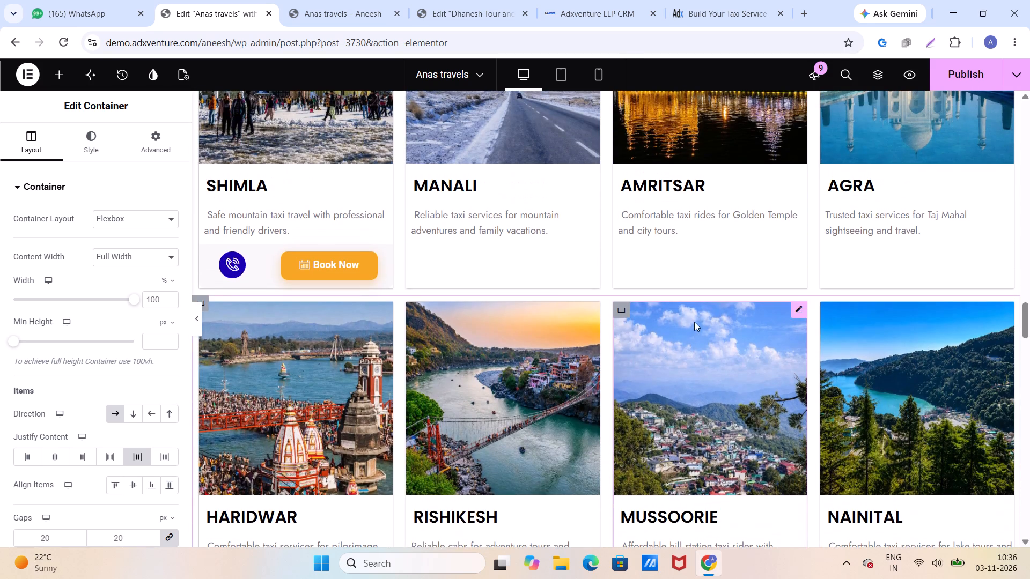
pyautogui.rightClick(539, 267)
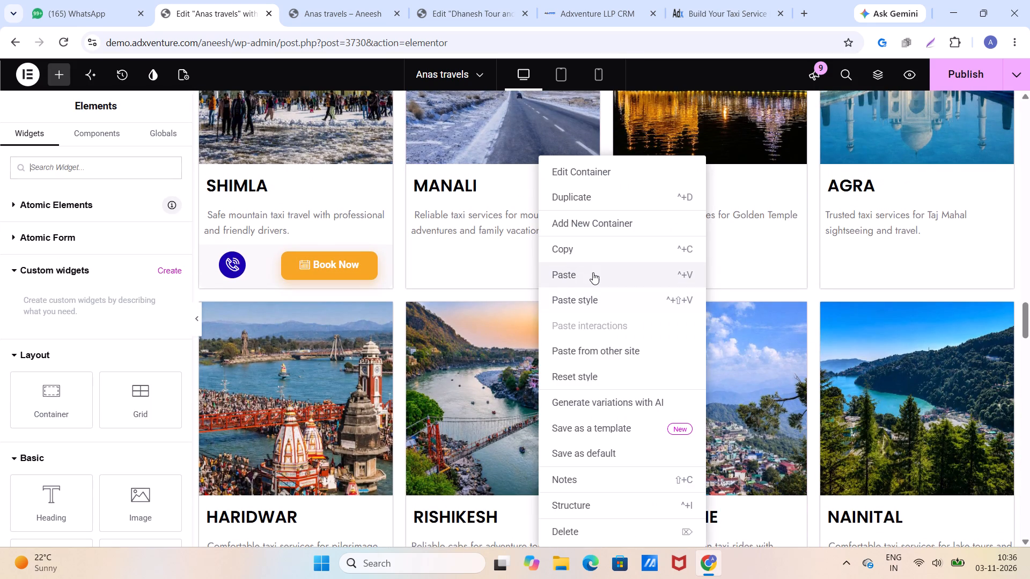
pyautogui.click(593, 272)
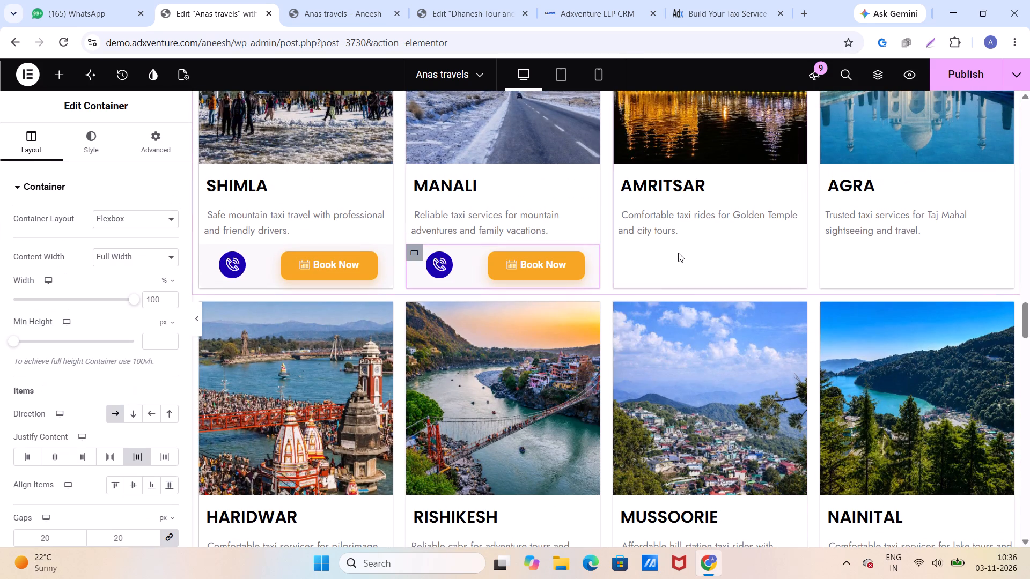
pyautogui.rightClick(680, 252)
pyautogui.click(717, 269)
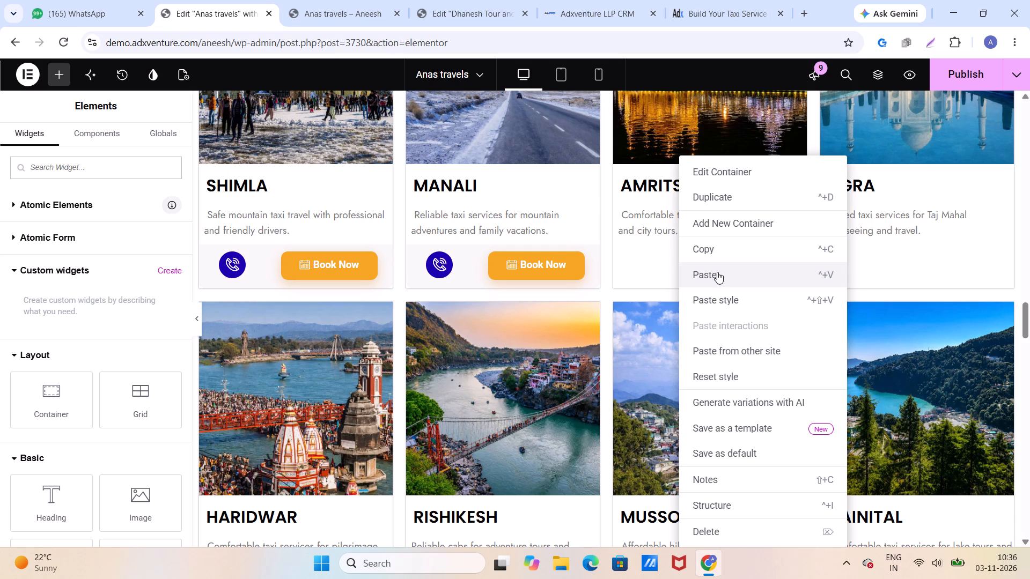
pyautogui.click(850, 268)
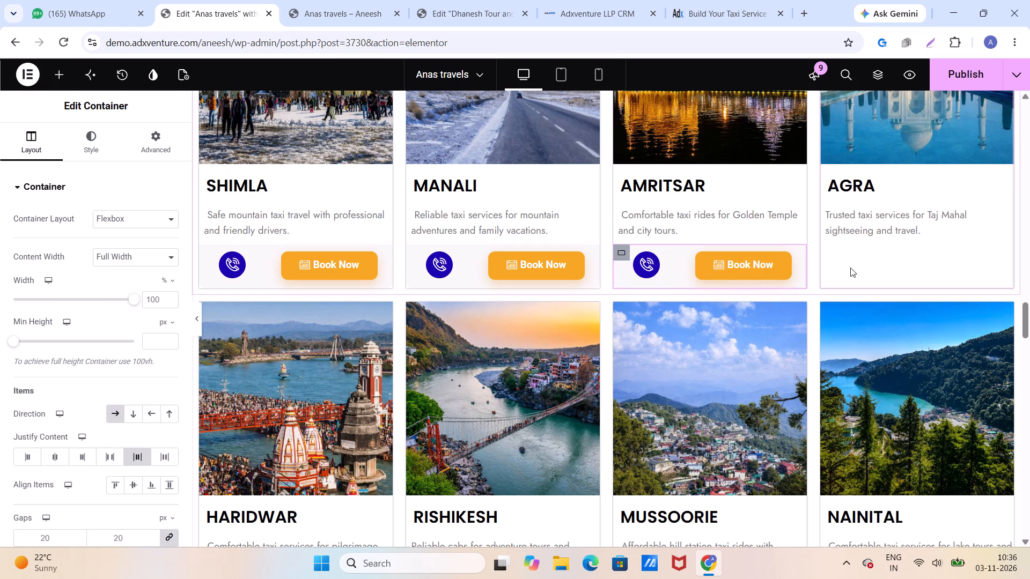
pyautogui.rightClick(850, 268)
pyautogui.click(877, 274)
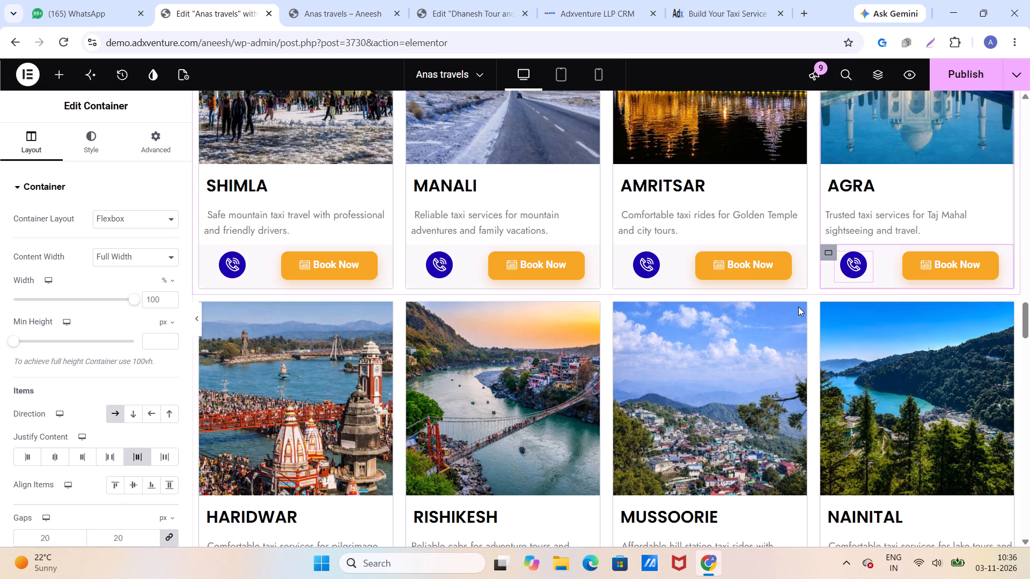
# Delete the black BOOK NOW buttons from the RUDRAPUR, DEHRADUN and DELHI cards.
pyautogui.scroll(7, 715, 324)
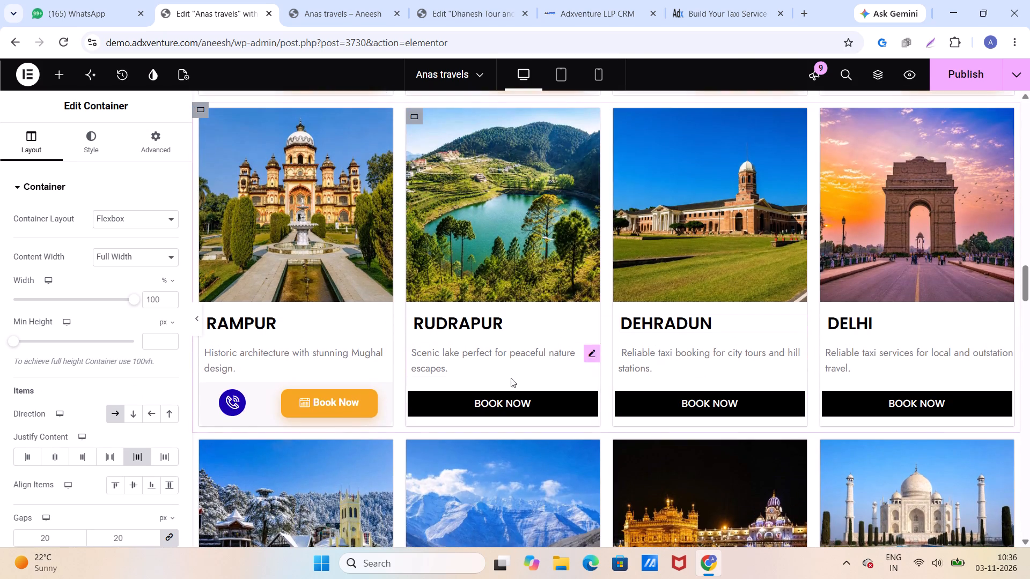
pyautogui.click(584, 398)
pyautogui.rightClick(584, 397)
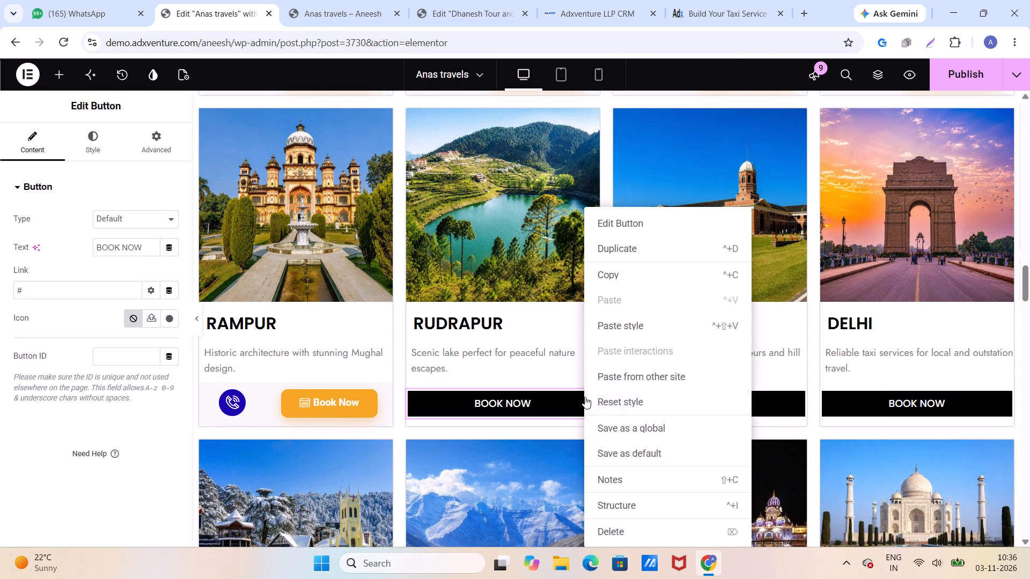
pyautogui.click(621, 526)
pyautogui.click(791, 392)
pyautogui.rightClick(791, 392)
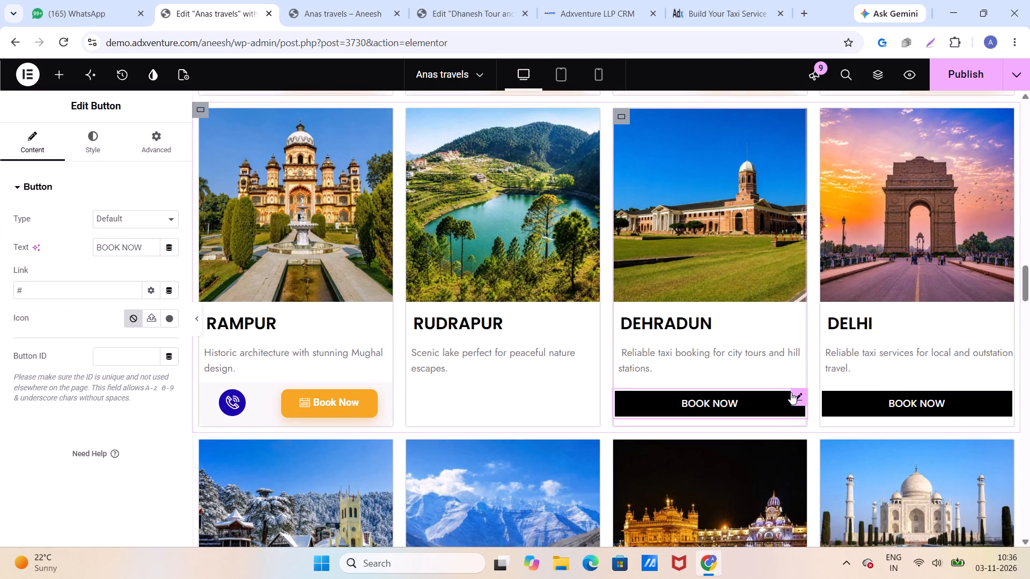
pyautogui.click(819, 525)
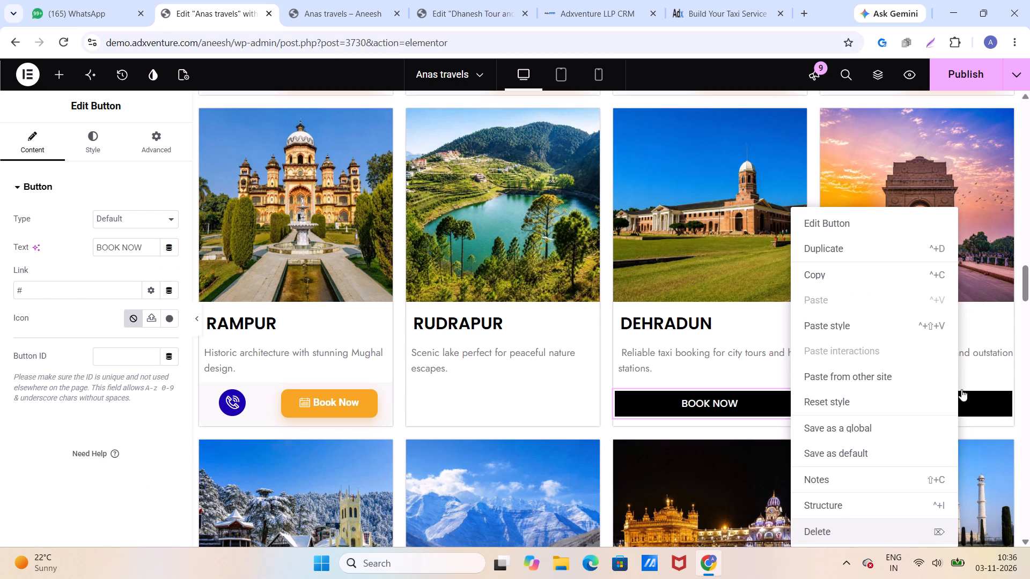
pyautogui.click(1001, 399)
pyautogui.rightClick(1001, 399)
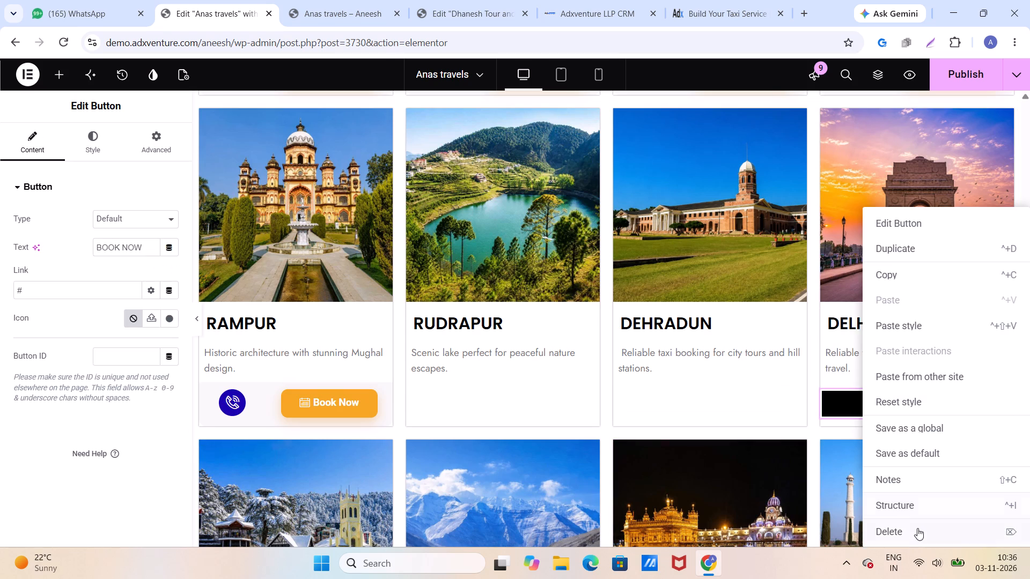
pyautogui.click(910, 532)
# Paste the copied call-icon and Book Now container into the RUDRAPUR, DEHRADUN and DELHI cards.
pyautogui.rightClick(502, 407)
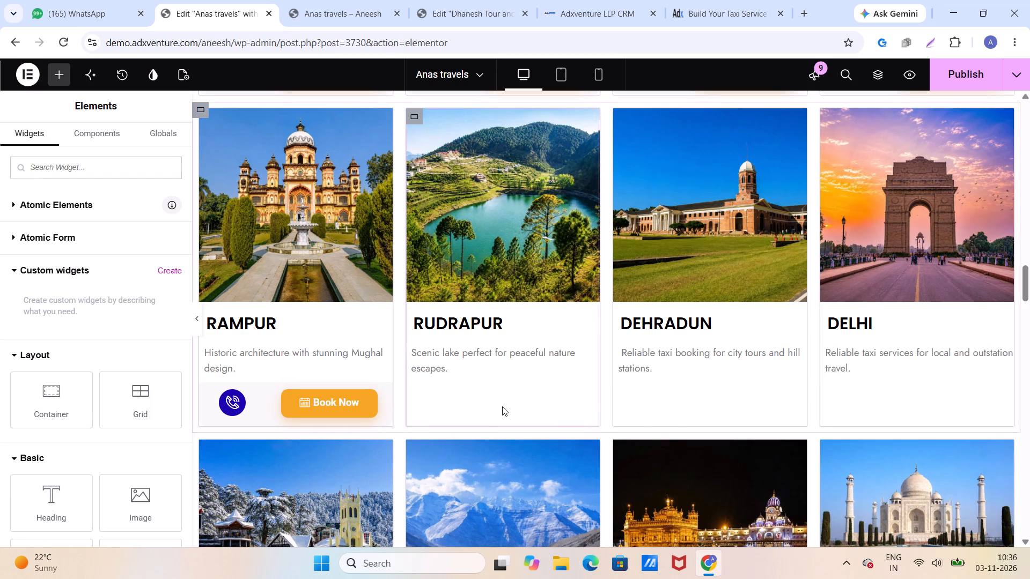
pyautogui.click(540, 282)
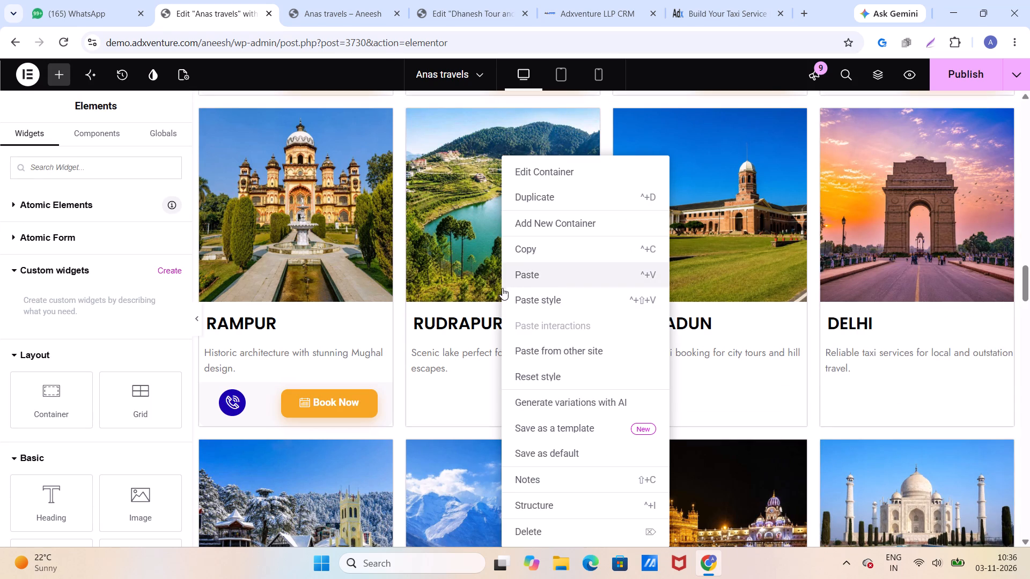
pyautogui.rightClick(666, 400)
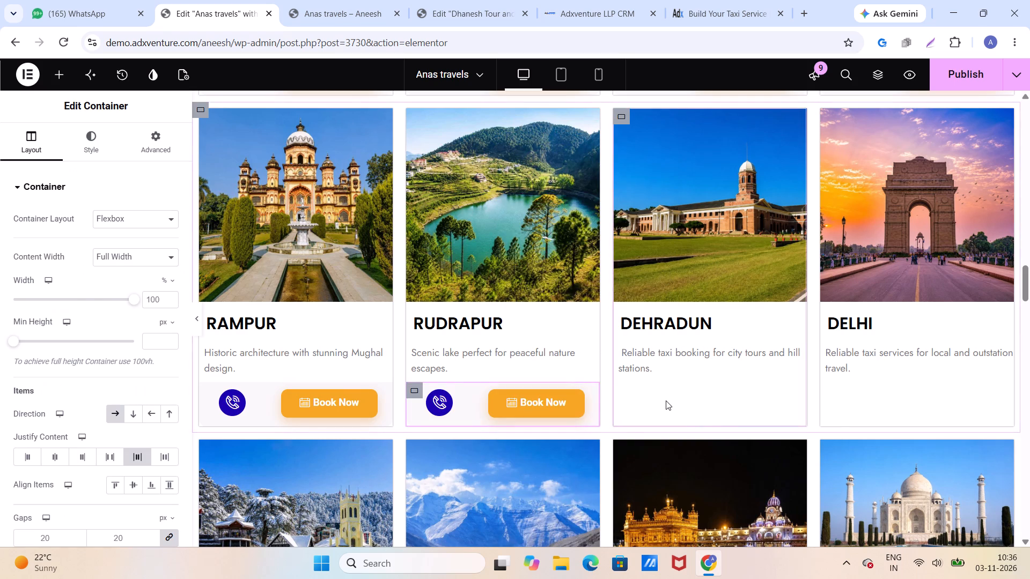
pyautogui.click(700, 275)
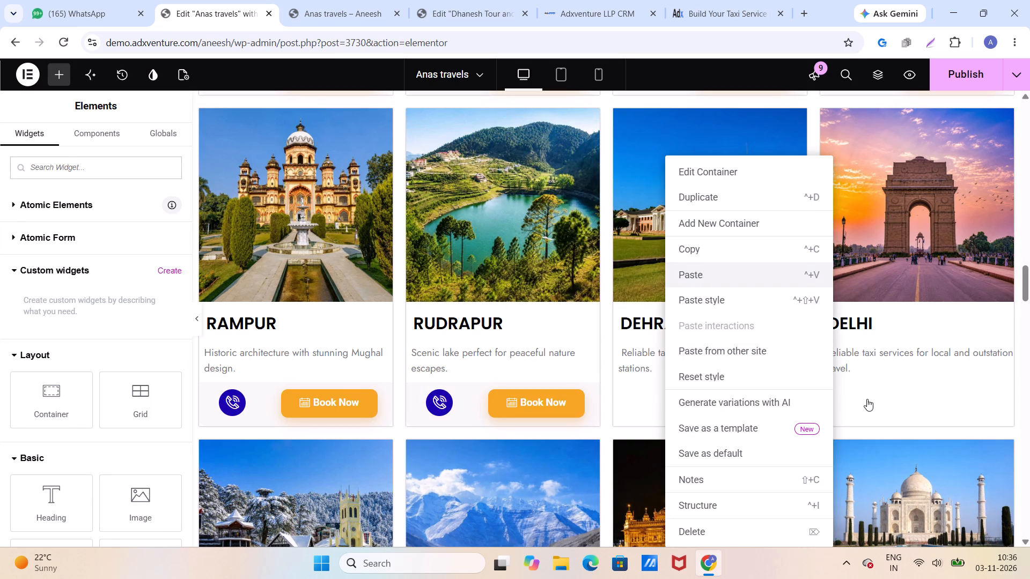
pyautogui.rightClick(867, 399)
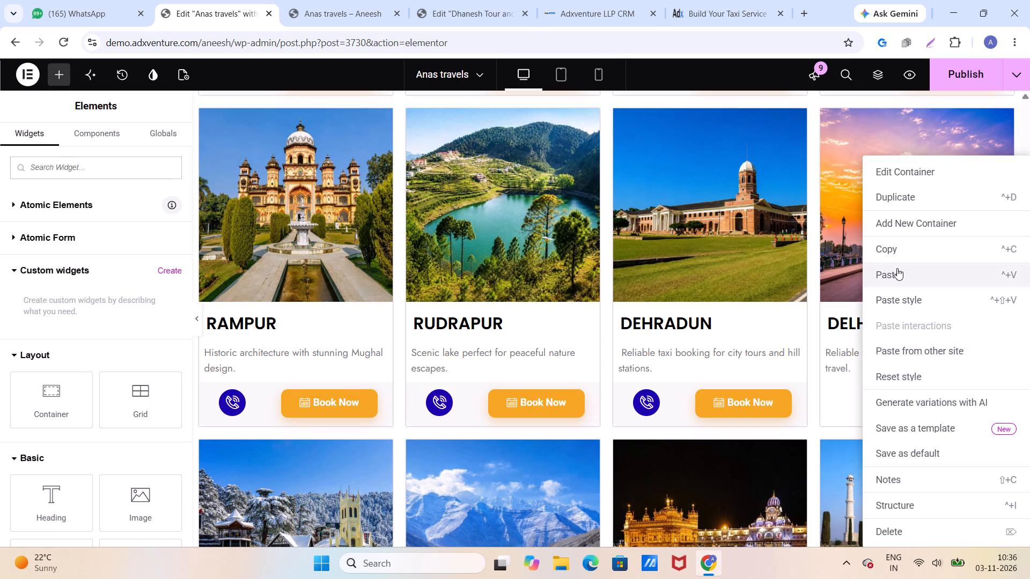
pyautogui.click(897, 268)
# Publish the Anas travels page with the updated destination cards.
pyautogui.scroll(-1, 622, 372)
pyautogui.scroll(8, 622, 367)
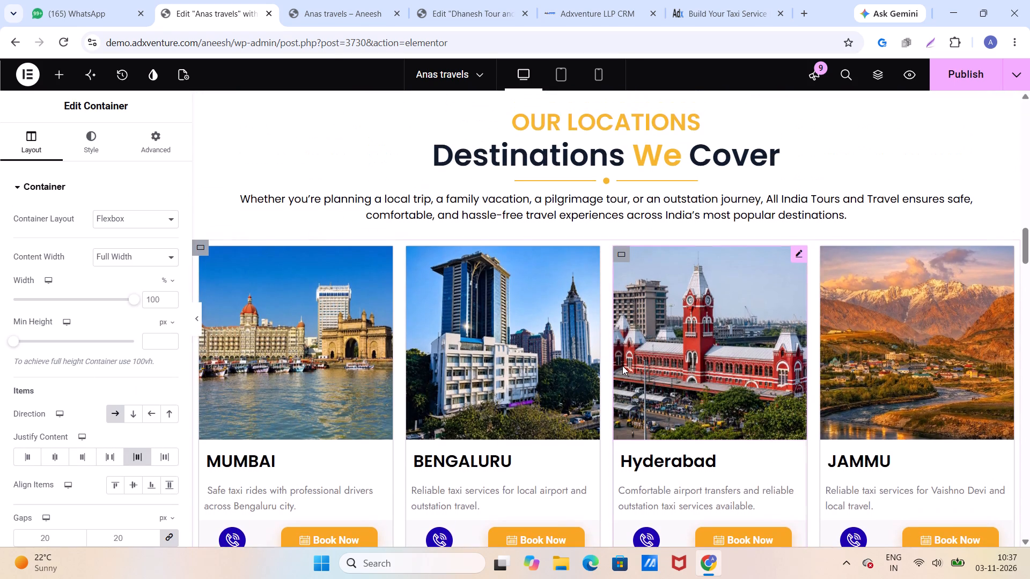
pyautogui.click(953, 72)
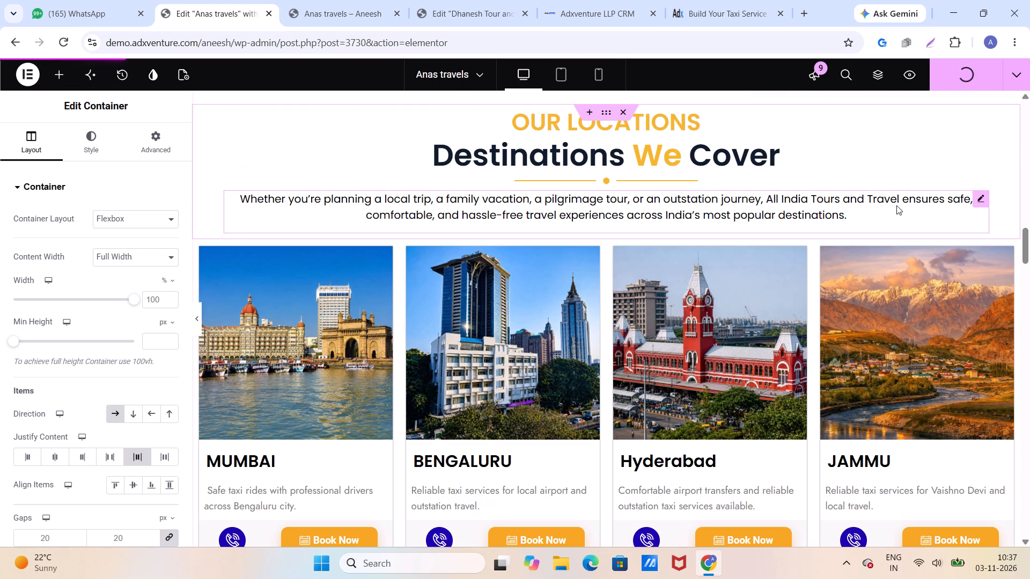
# Examine the page from the destination cards down to the footer and back up to the Our Fleet section.
pyautogui.scroll(-3, 667, 335)
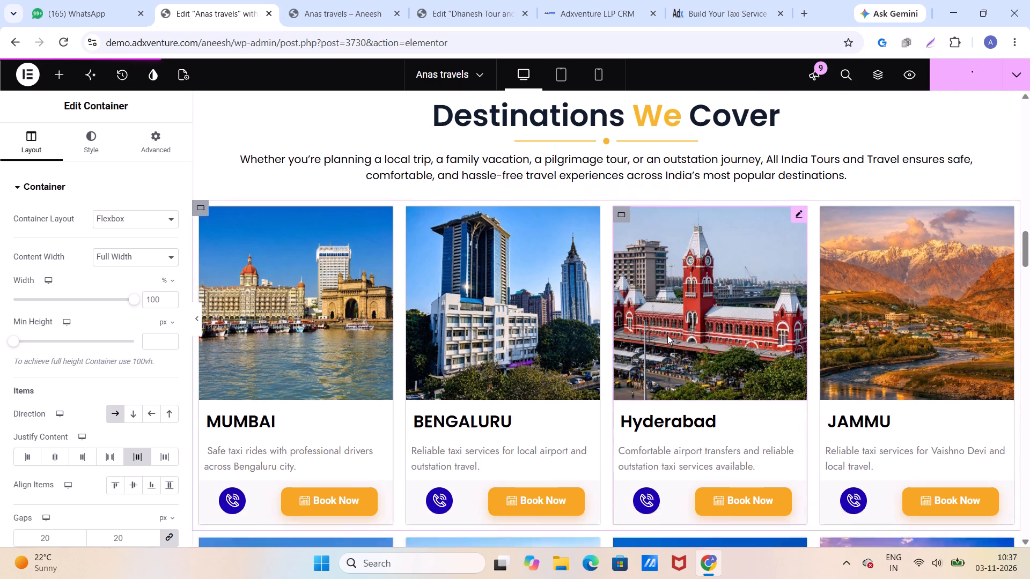
pyautogui.scroll(-20, 667, 335)
pyautogui.scroll(-15, 667, 335)
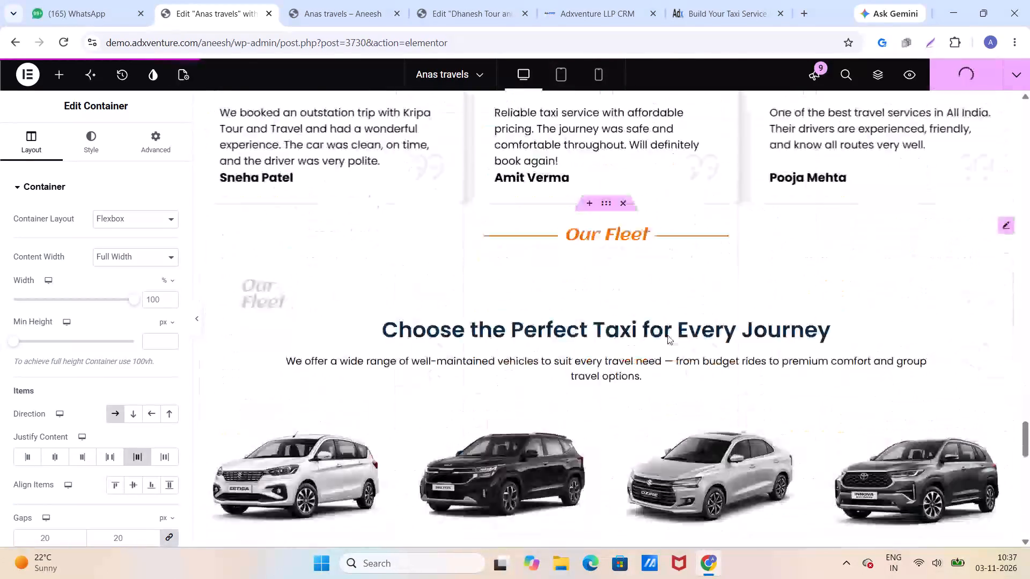
pyautogui.scroll(-19, 667, 335)
pyautogui.scroll(4, 668, 329)
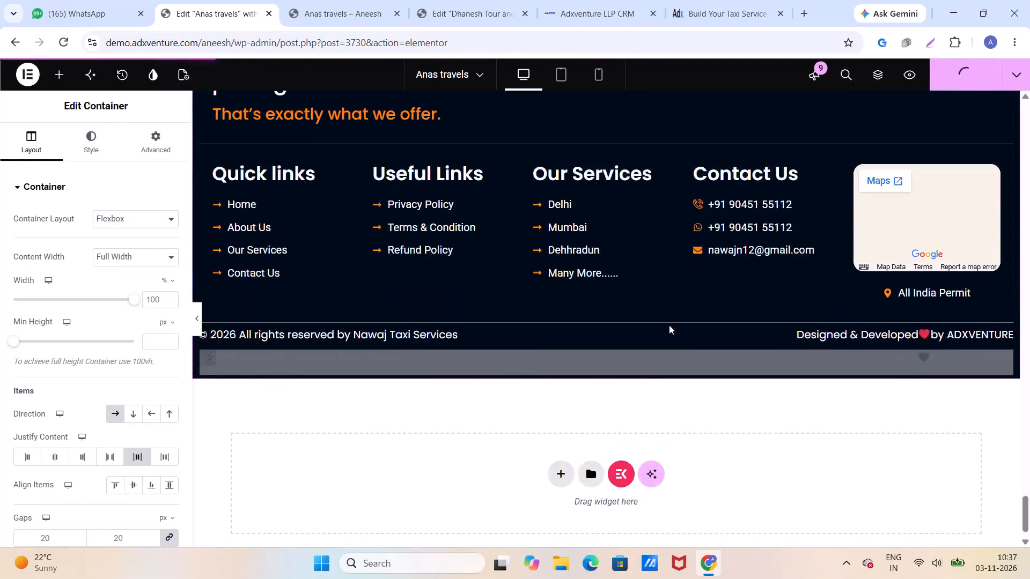
pyautogui.scroll(2, 669, 325)
pyautogui.scroll(6, 732, 277)
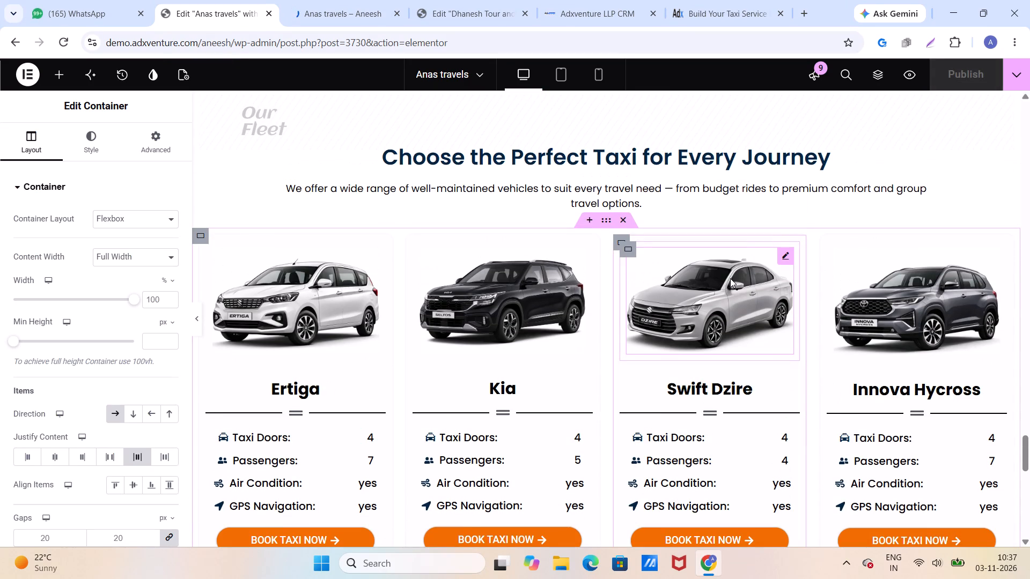
# Examine the Our Fleet car cards and the Our Testimonials section above them, including the list of testimonial entries.
pyautogui.scroll(-2, 725, 295)
pyautogui.click(452, 411)
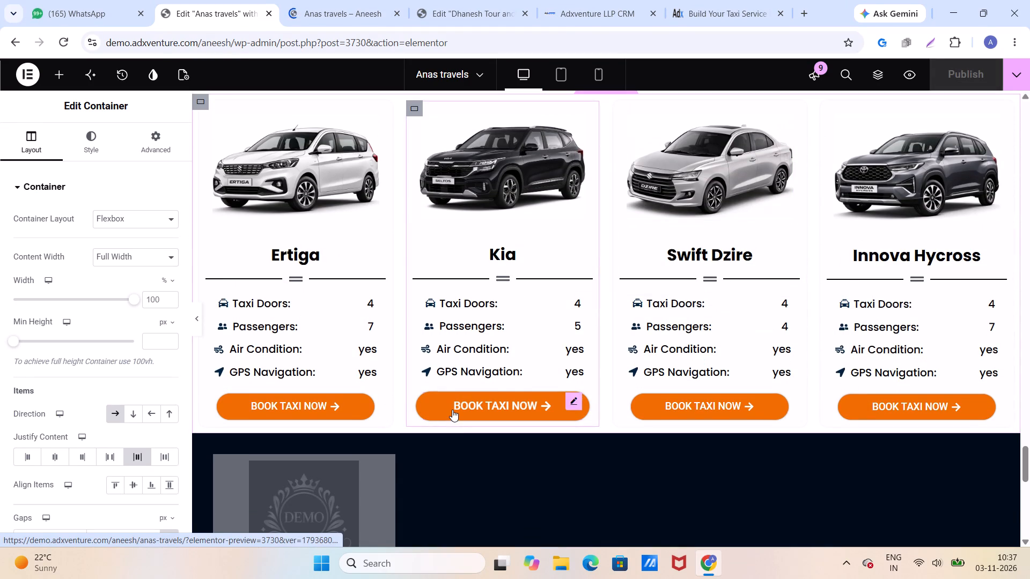
pyautogui.scroll(5, 567, 375)
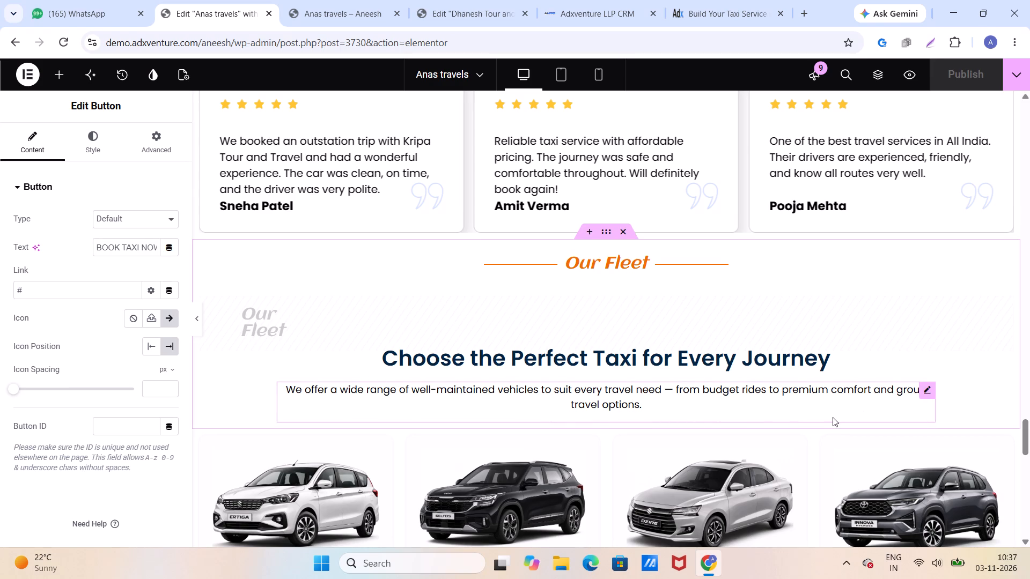
pyautogui.scroll(2, 796, 414)
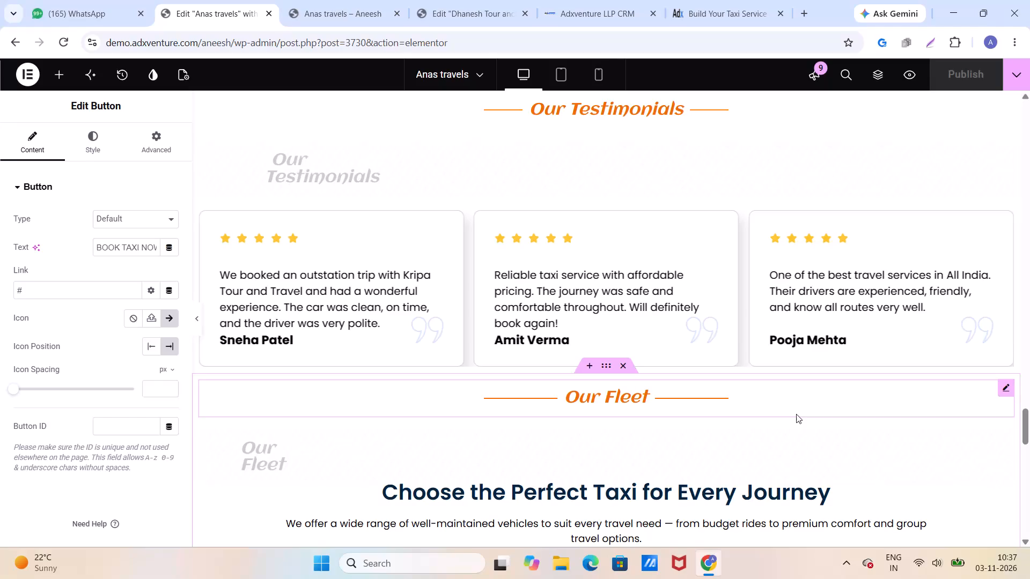
pyautogui.click(222, 297)
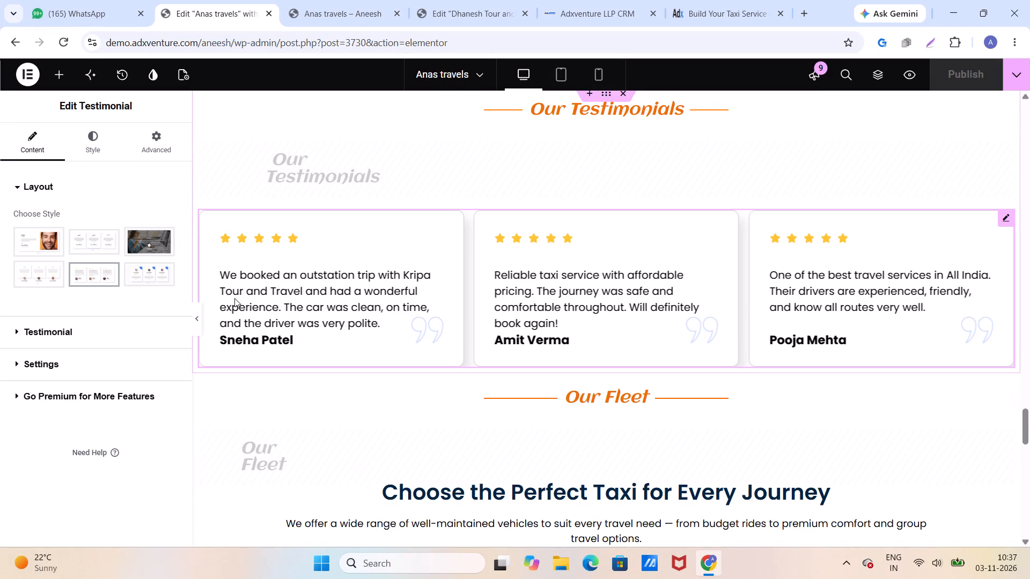
pyautogui.click(88, 339)
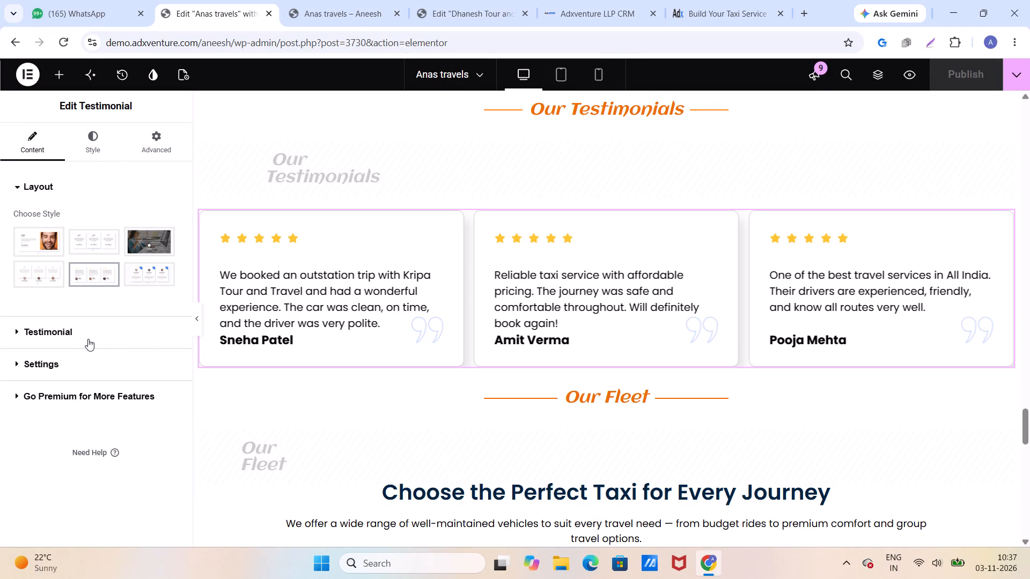
pyautogui.click(57, 497)
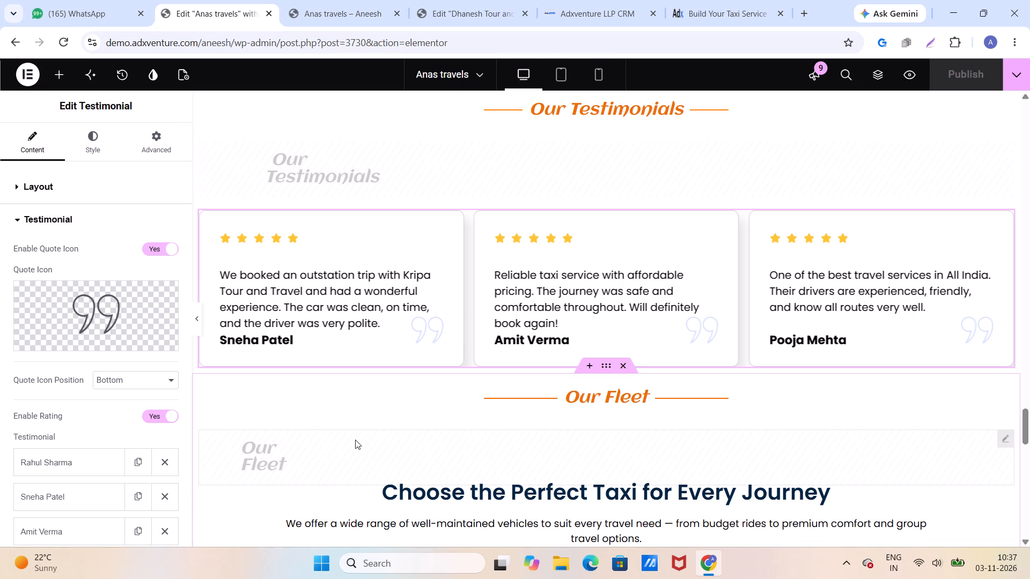
# Copy the company name "Nawaj Taxi Services" from the paragraph below the logo in the footer.
pyautogui.scroll(-12, 355, 440)
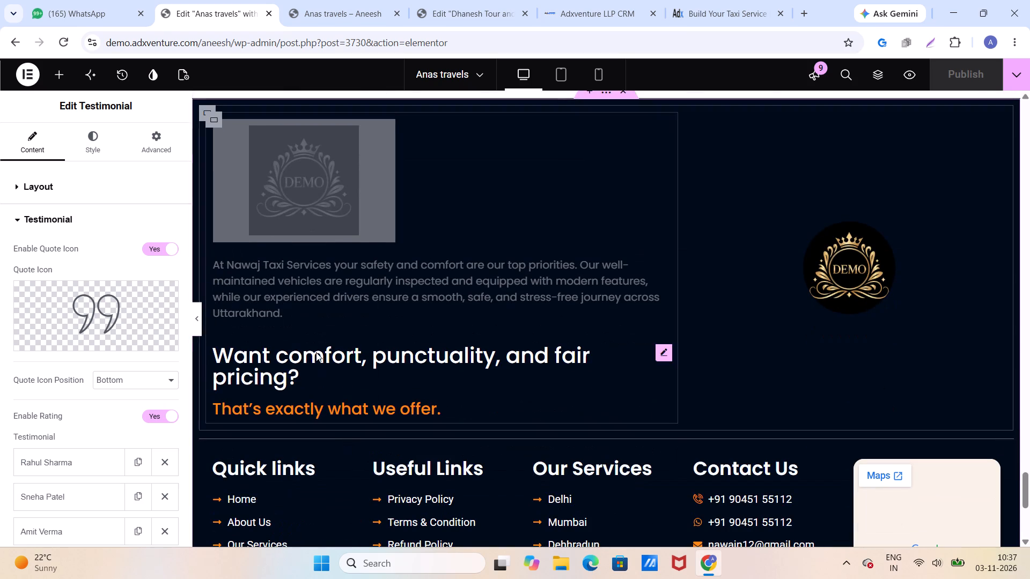
pyautogui.click(313, 310)
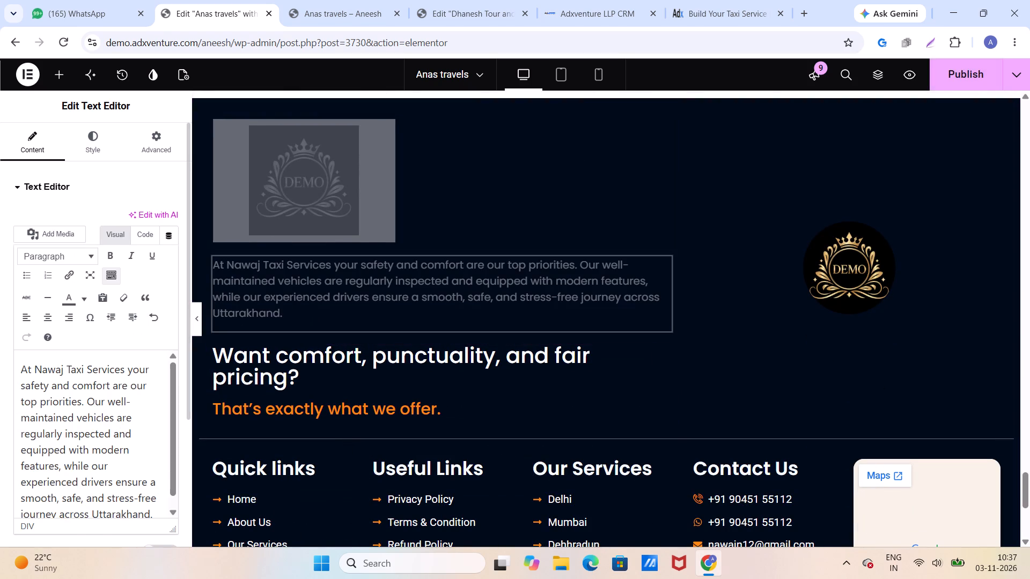
pyautogui.moveTo(126, 370); pyautogui.dragTo(32, 360)
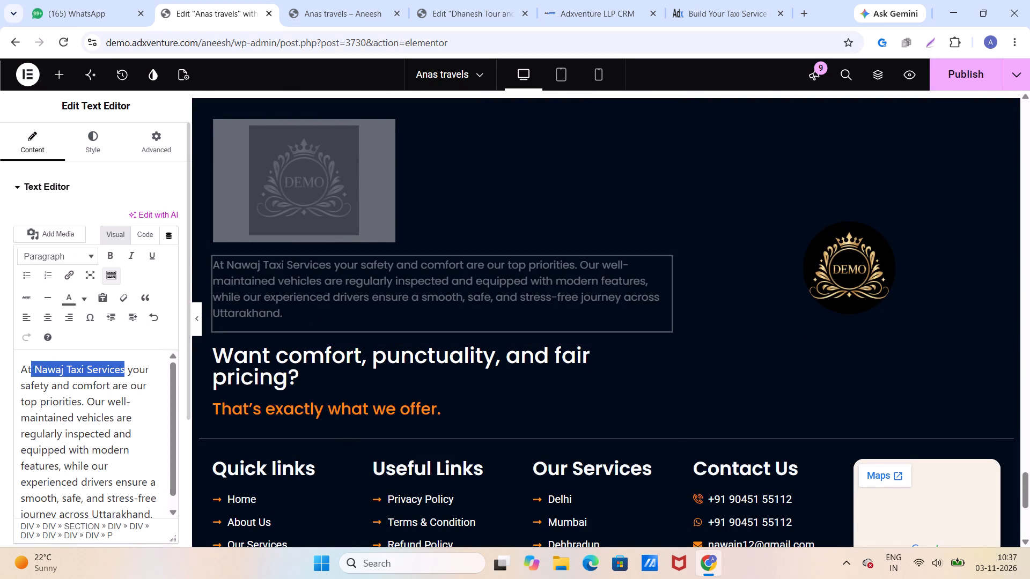
pyautogui.moveTo(32, 360); pyautogui.dragTo(38, 360)
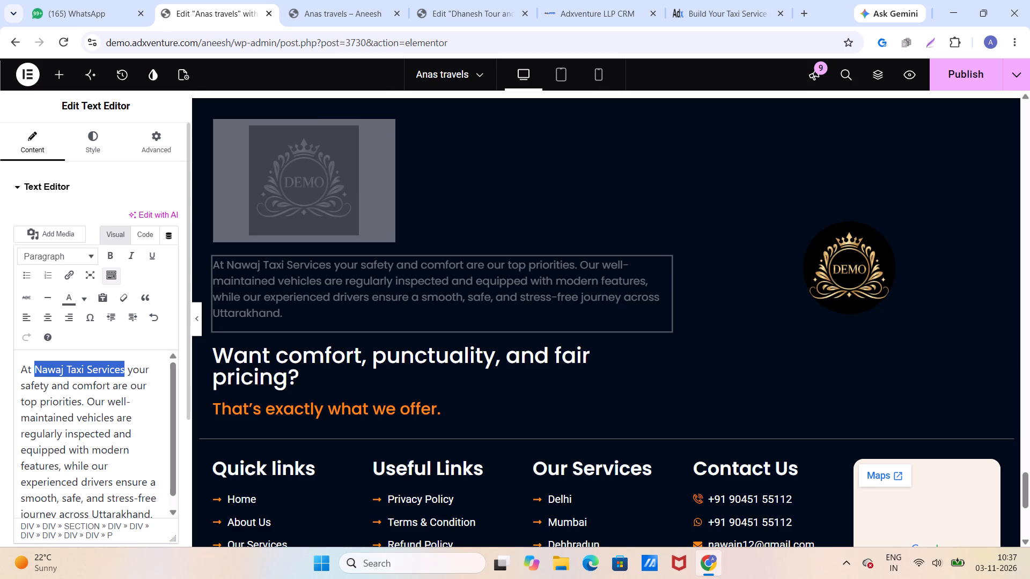
pyautogui.hotkey('ctrl', 'c')
# Replace "Kripa Tour and Travel" with "Nawaj Taxi Services" in the outstation-trip testimonial's review, keeping a space before "and".
pyautogui.scroll(11, 347, 396)
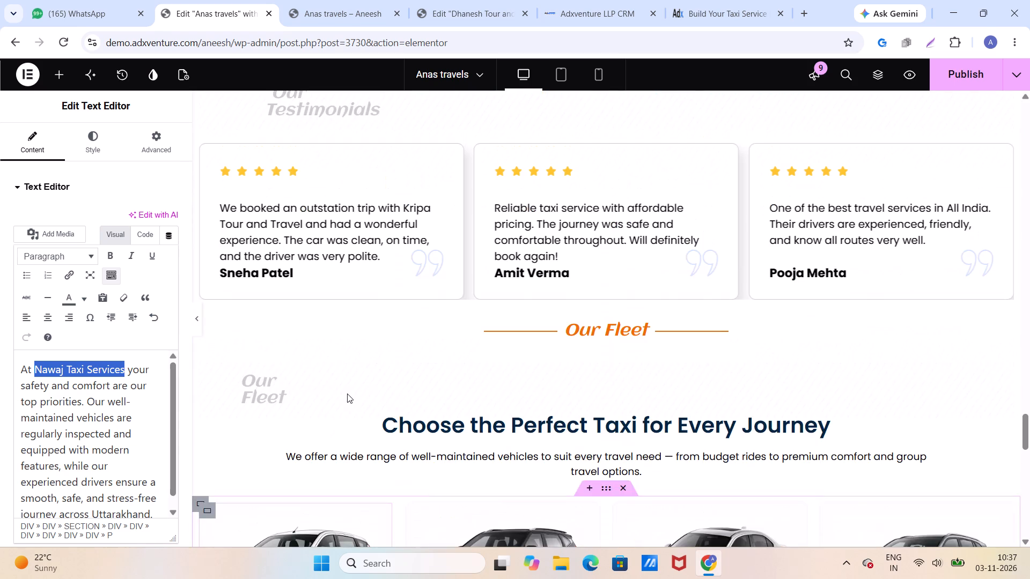
pyautogui.click(294, 248)
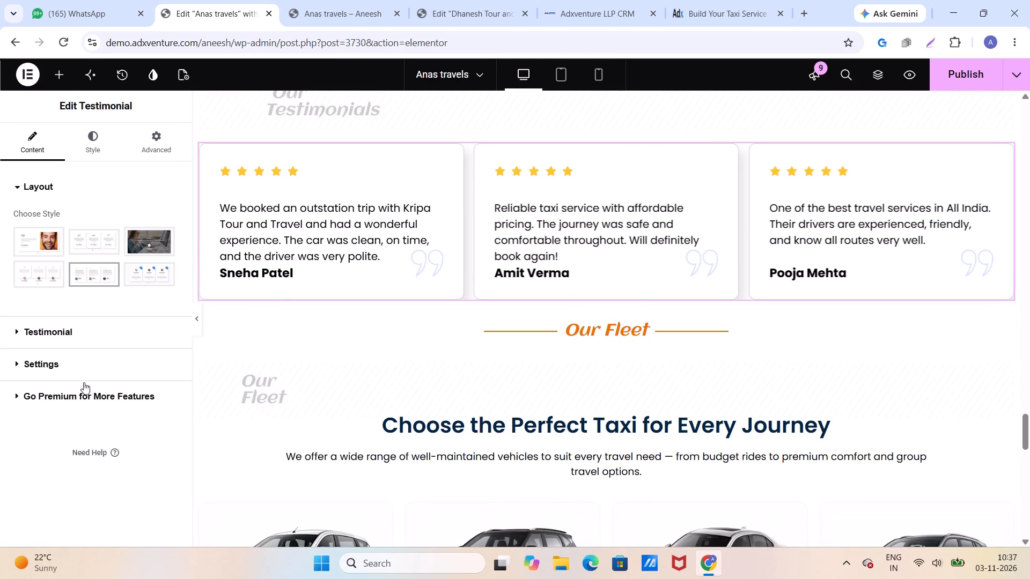
pyautogui.click(52, 326)
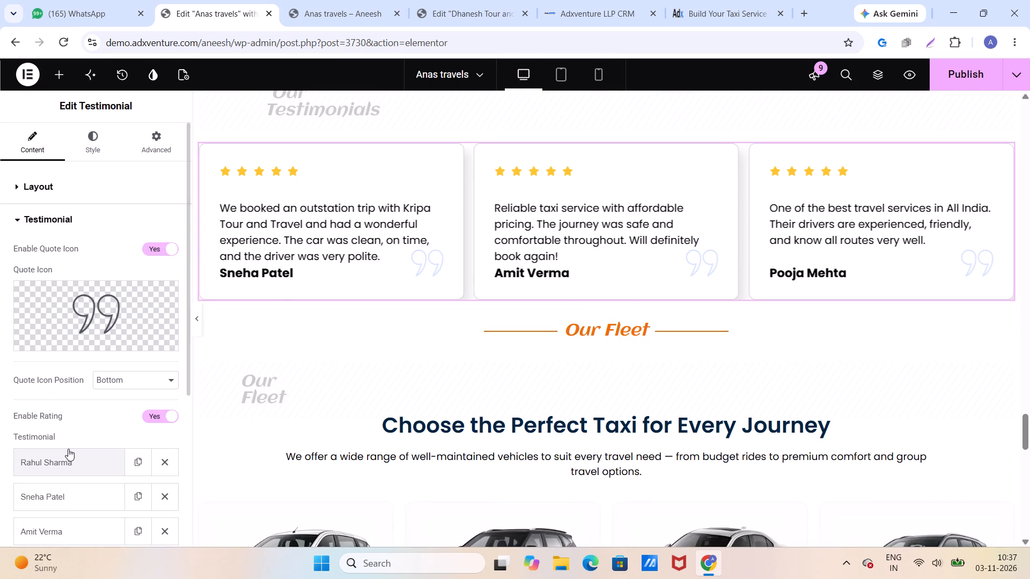
pyautogui.click(59, 504)
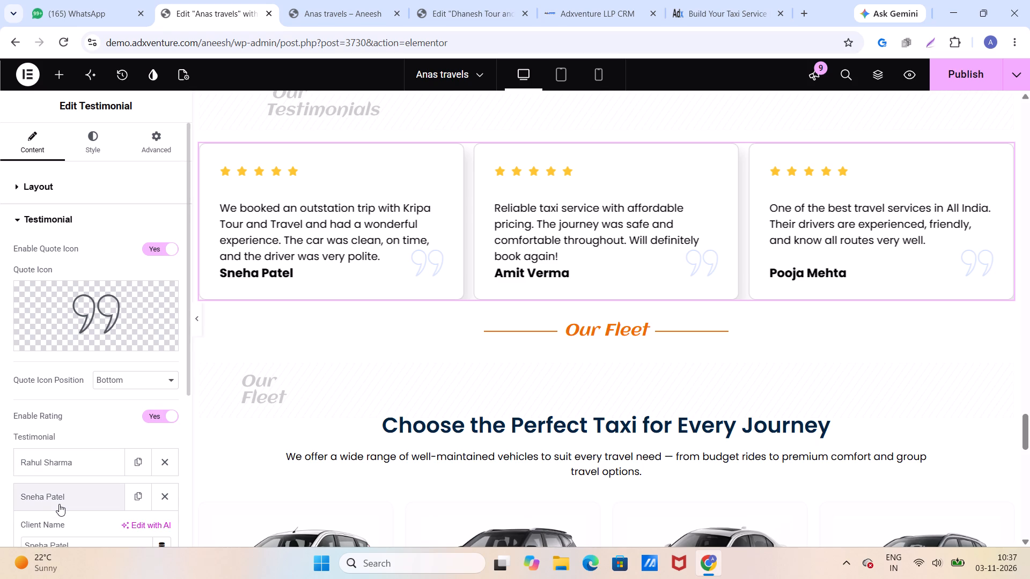
pyautogui.scroll(-2, 62, 498)
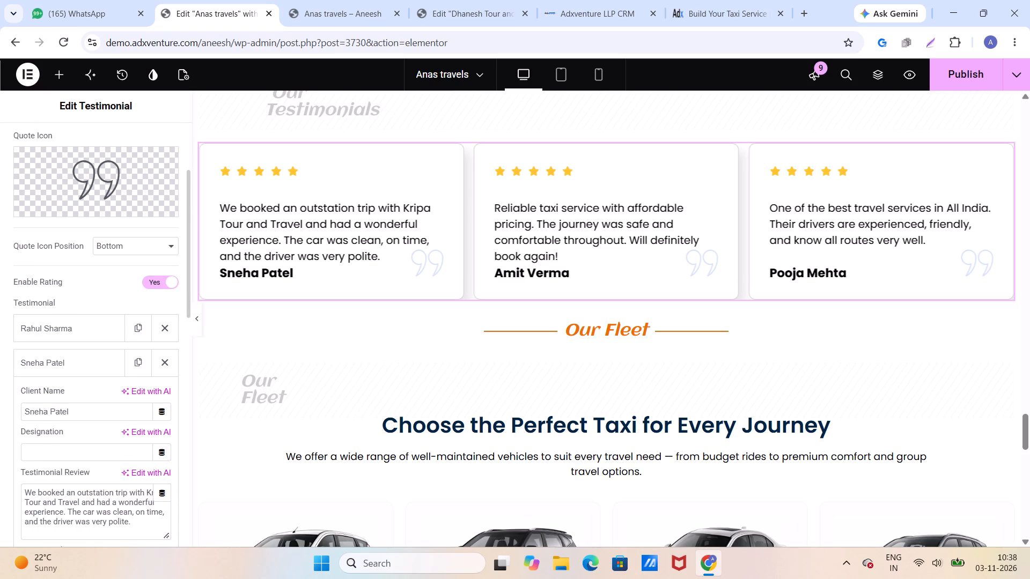
pyautogui.click(129, 495)
pyautogui.moveTo(82, 502); pyautogui.dragTo(131, 490)
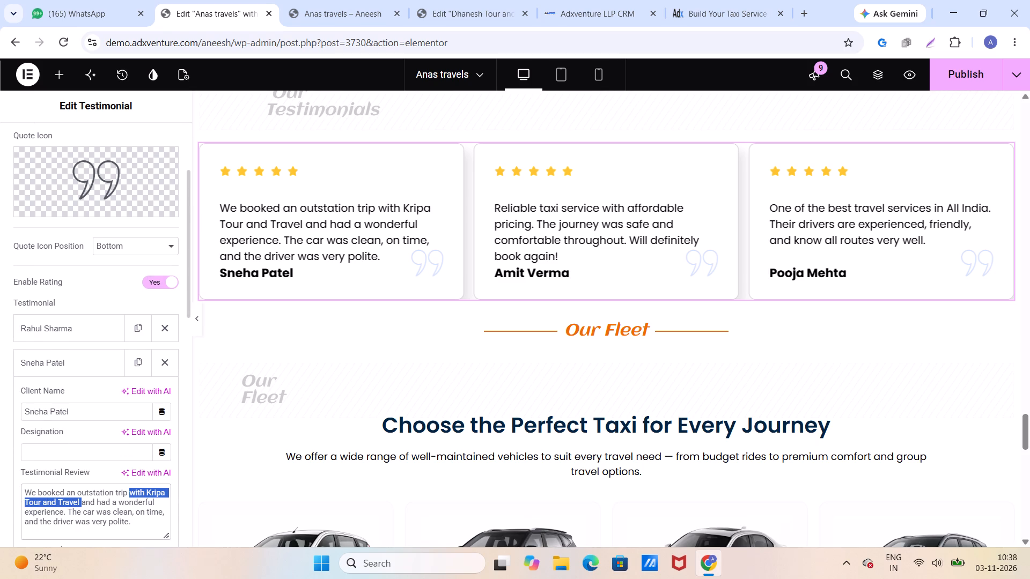
pyautogui.moveTo(131, 490); pyautogui.dragTo(147, 493)
pyautogui.hotkey('ctrl', 'v')
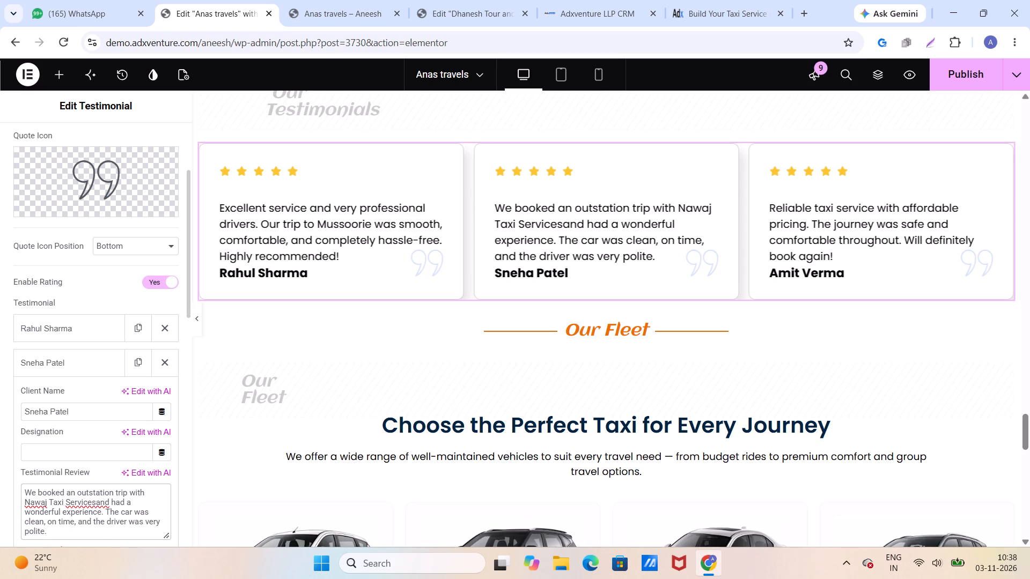
pyautogui.press('space')
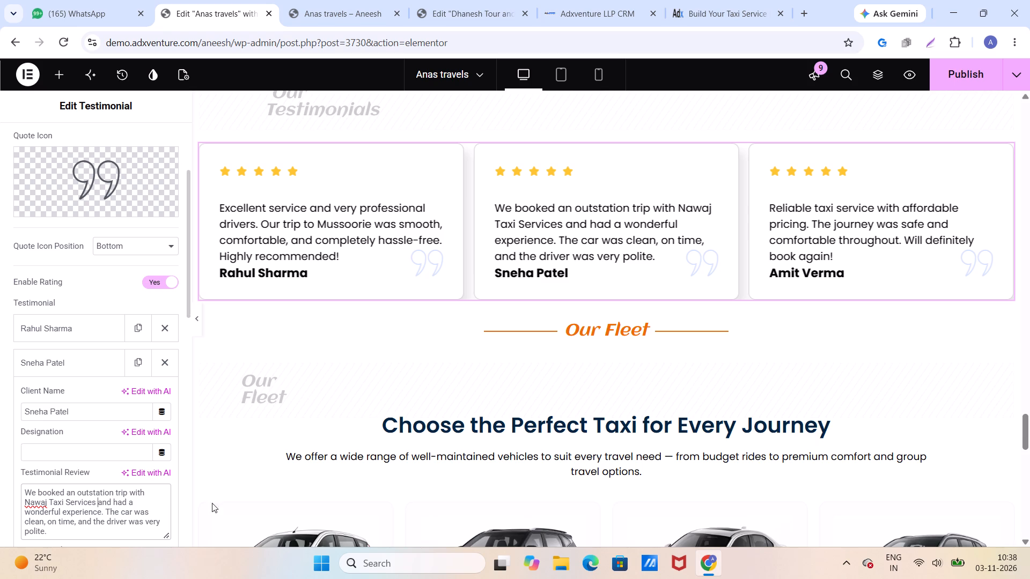
# Publish the Anas travels page with the corrected testimonial.
pyautogui.click(958, 78)
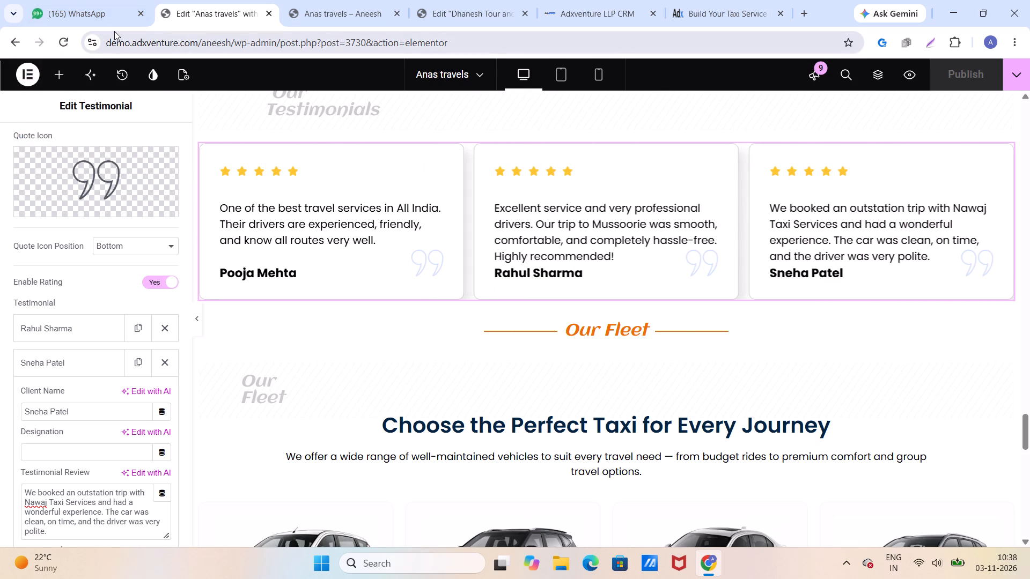
# Switch to the page preview, test the Call to Book link on the hero slider and cancel opening an app.
pyautogui.click(351, 13)
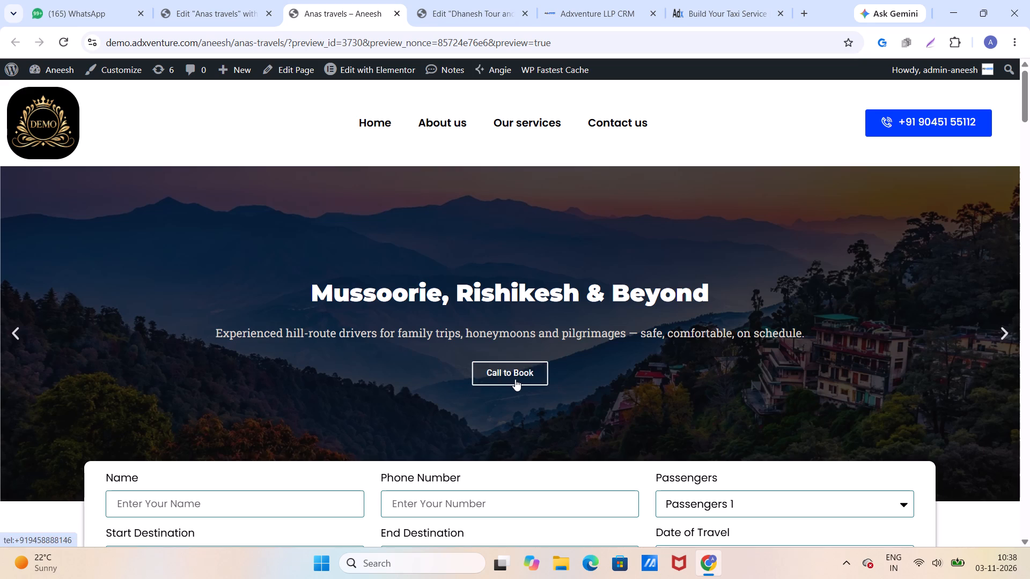
pyautogui.click(515, 379)
pyautogui.click(656, 167)
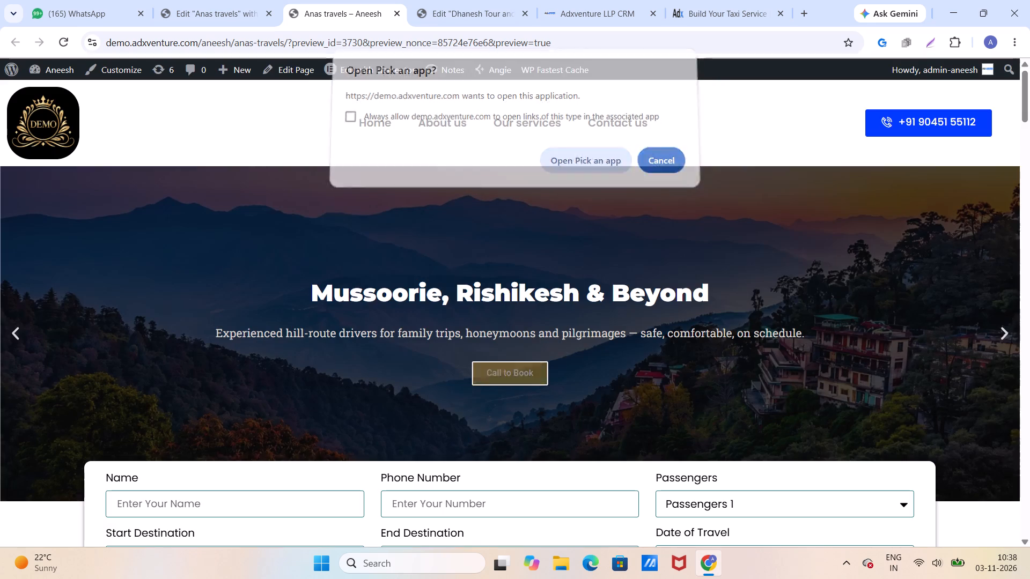
# Return to the Anas travels editor and examine the hero slider's slide list, slider options and button style settings.
pyautogui.click(216, 4)
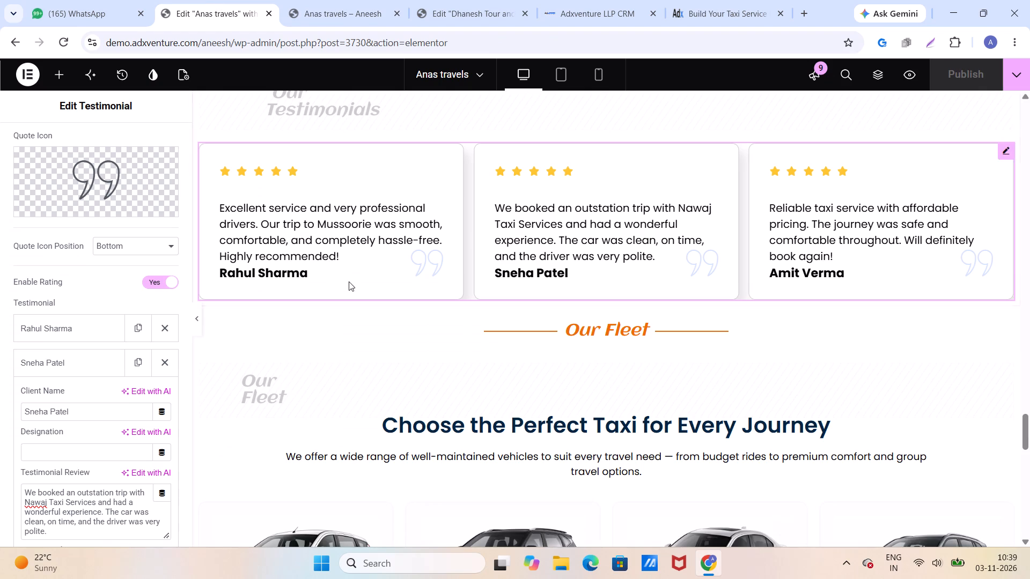
pyautogui.scroll(20, 354, 287)
pyautogui.scroll(20, 354, 287)
pyautogui.scroll(5, 354, 287)
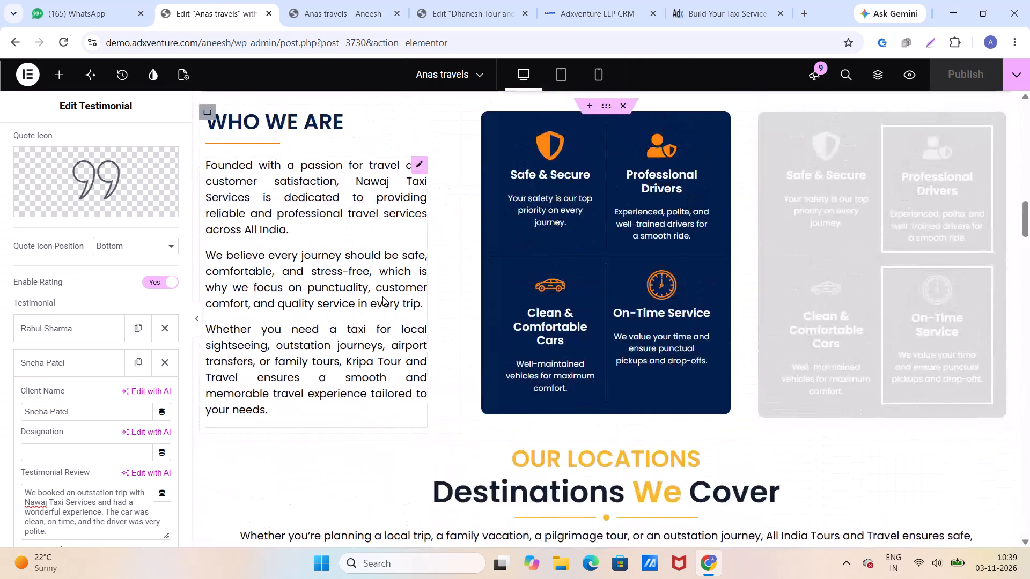
pyautogui.scroll(9, 382, 296)
pyautogui.scroll(-6, 387, 302)
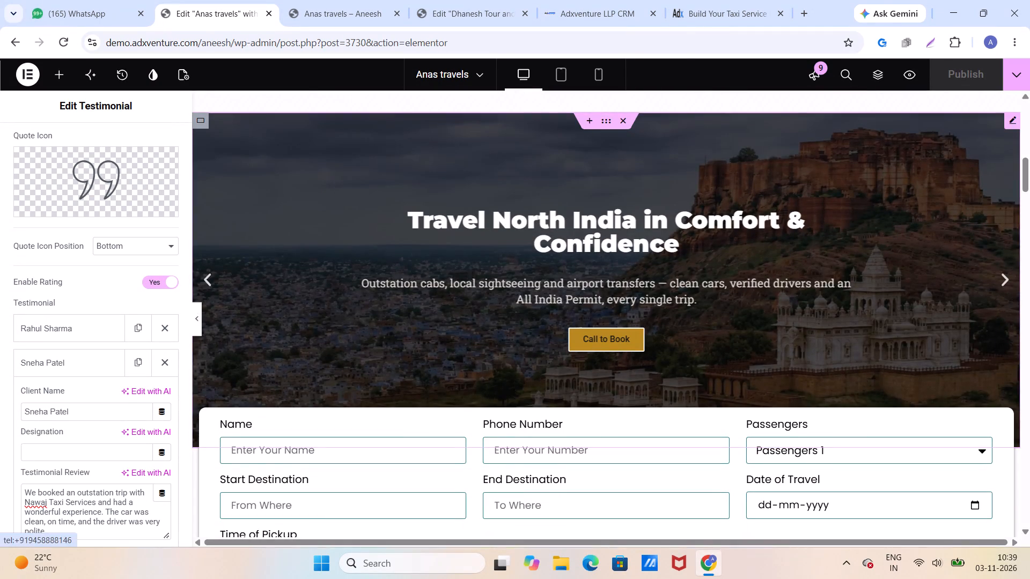
pyautogui.click(1010, 124)
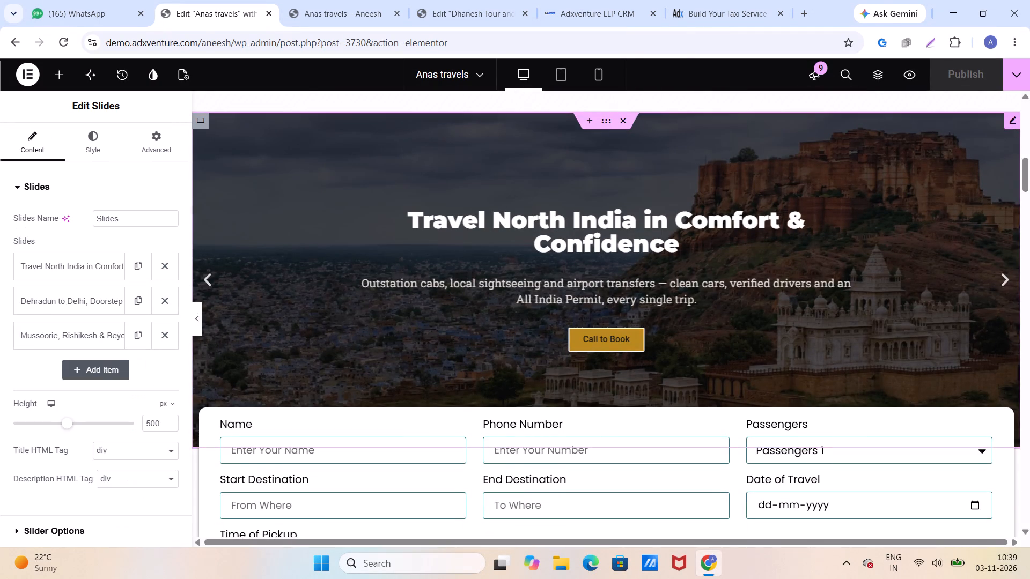
pyautogui.scroll(-1, 112, 396)
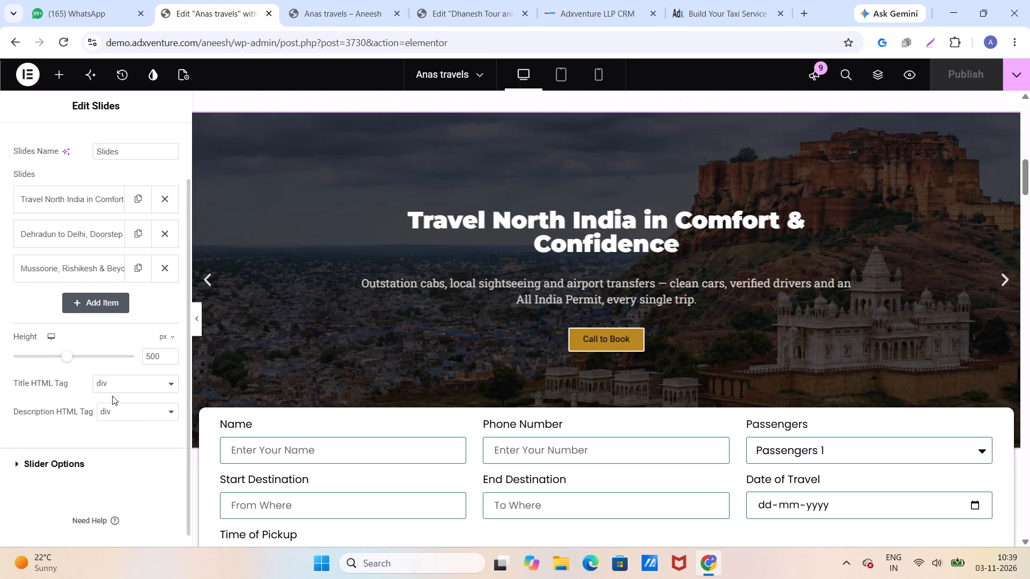
pyautogui.scroll(2, 112, 396)
pyautogui.click(40, 189)
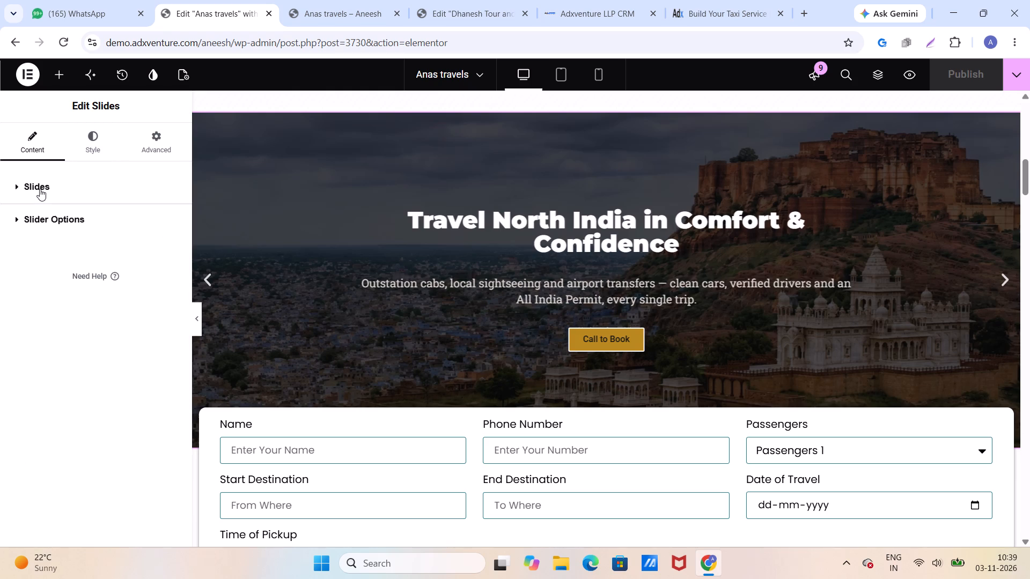
pyautogui.click(39, 222)
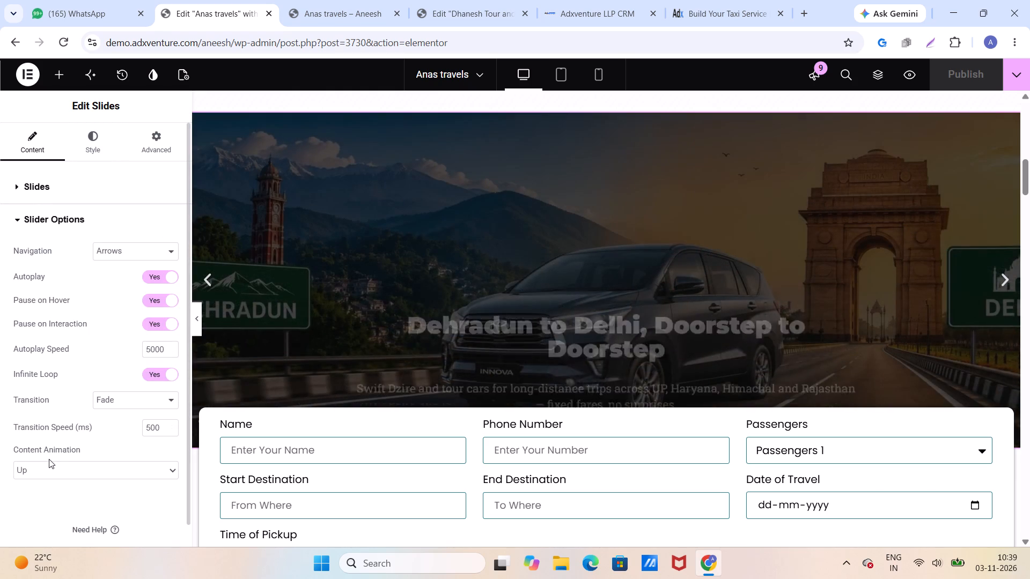
pyautogui.click(35, 177)
pyautogui.scroll(-1, 54, 384)
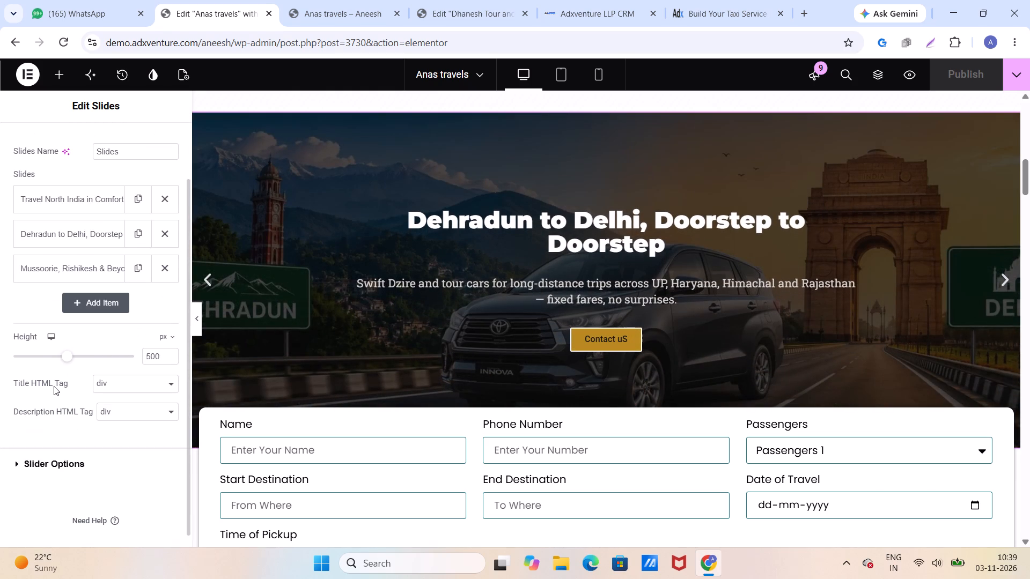
pyautogui.click(57, 461)
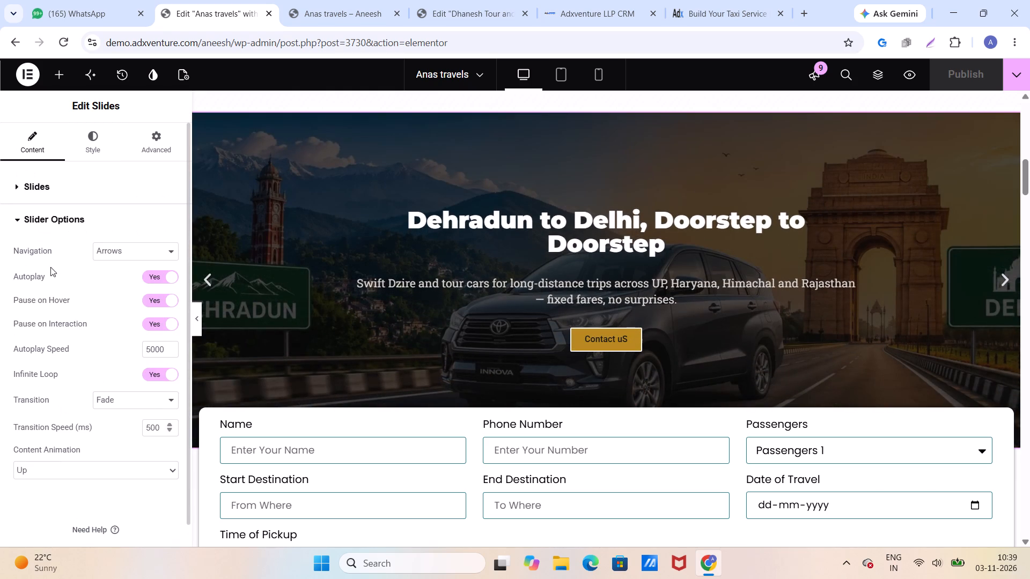
pyautogui.click(91, 139)
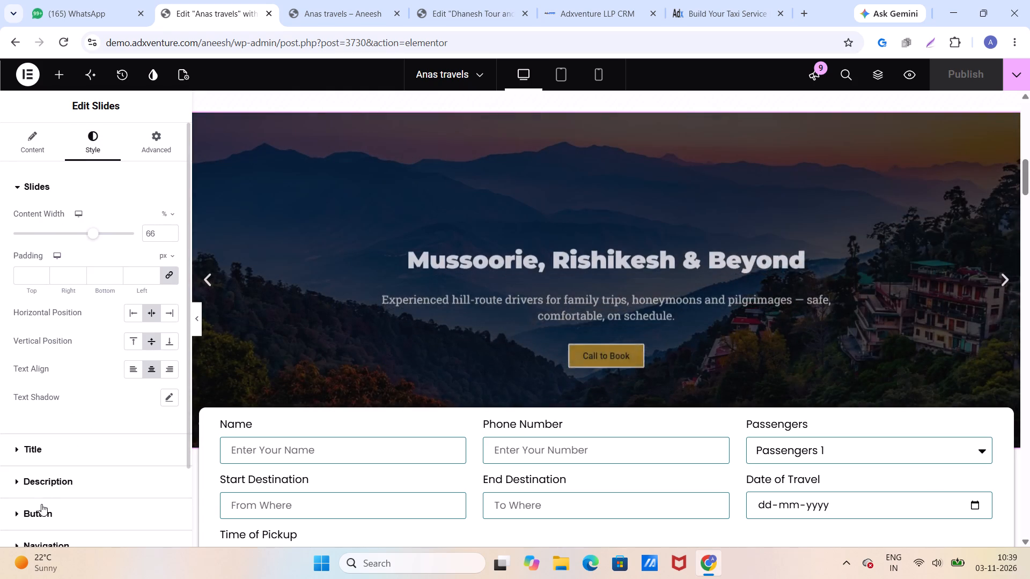
pyautogui.click(41, 509)
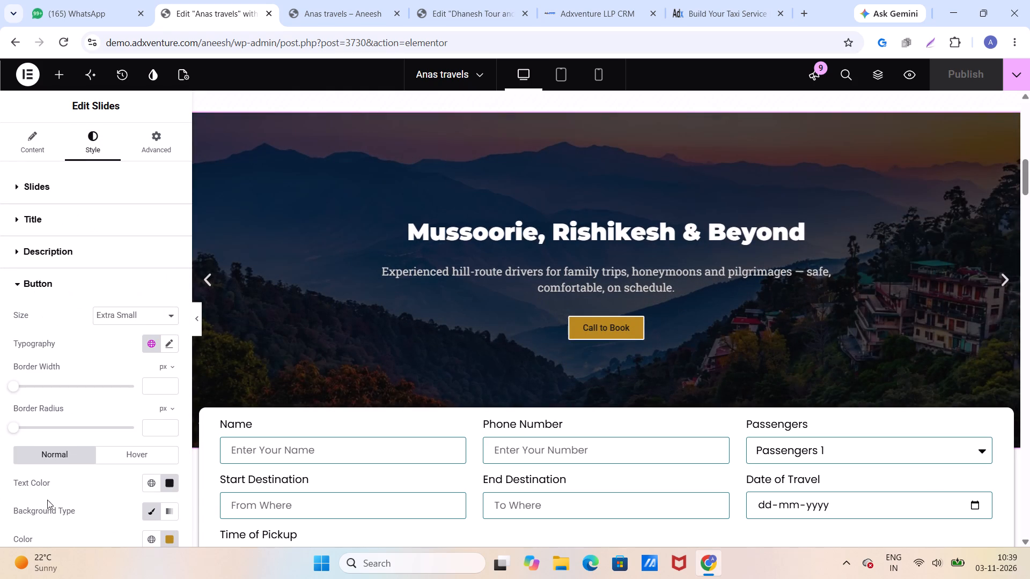
pyautogui.scroll(-1, 58, 477)
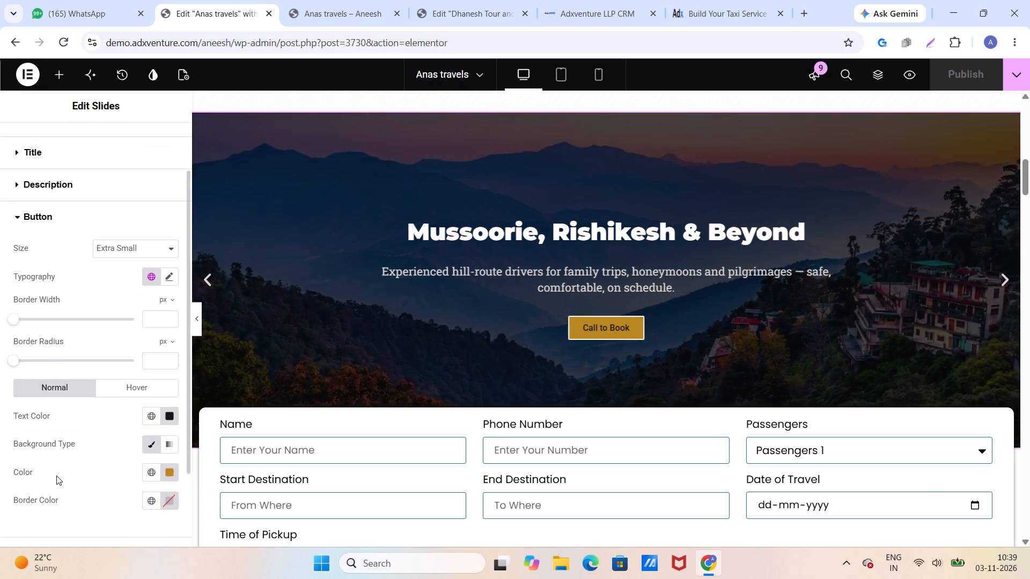
pyautogui.scroll(4, 56, 476)
# Remove the phone link from the Call to Book button on the "Travel North India in Comfort & Confidence" slide.
pyautogui.click(31, 144)
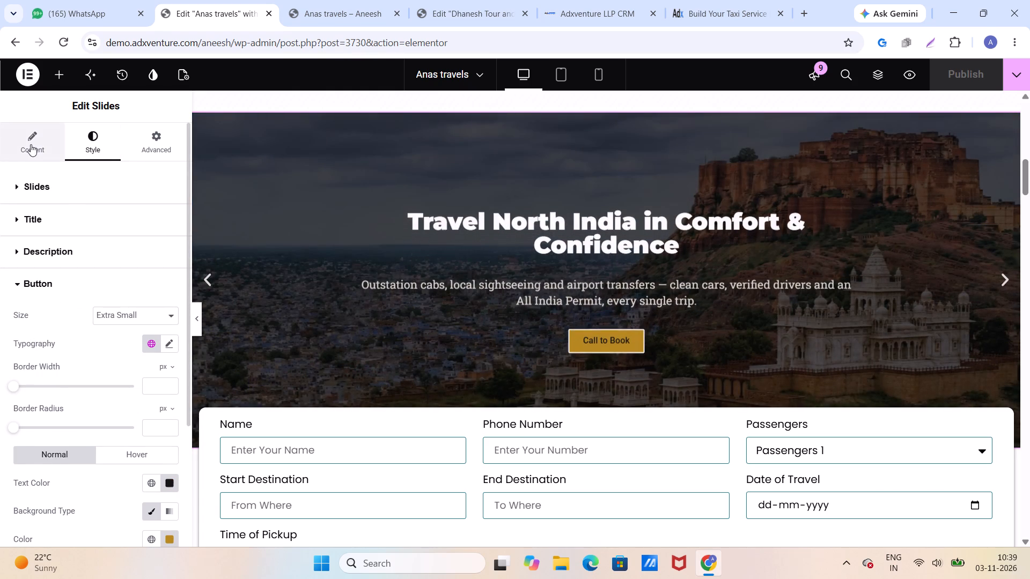
pyautogui.click(51, 261)
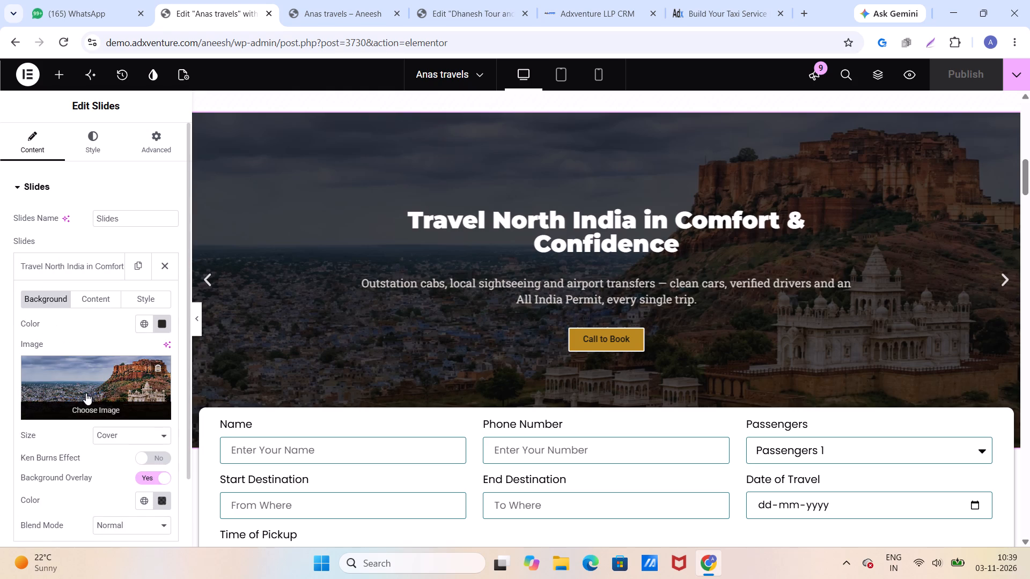
pyautogui.scroll(-1, 92, 413)
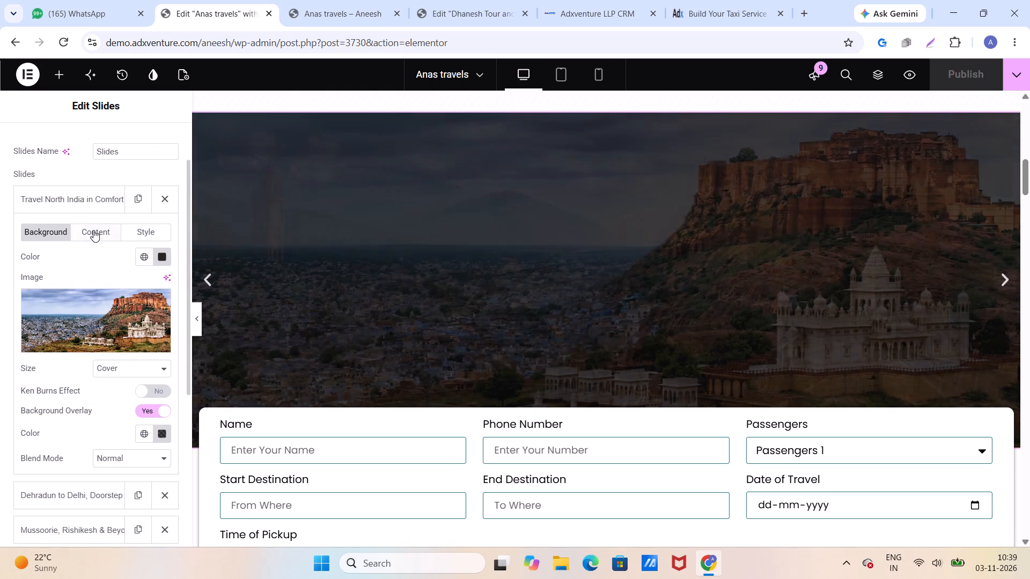
pyautogui.click(93, 230)
pyautogui.moveTo(103, 412); pyautogui.dragTo(0, 419)
pyautogui.press('BackSpace')
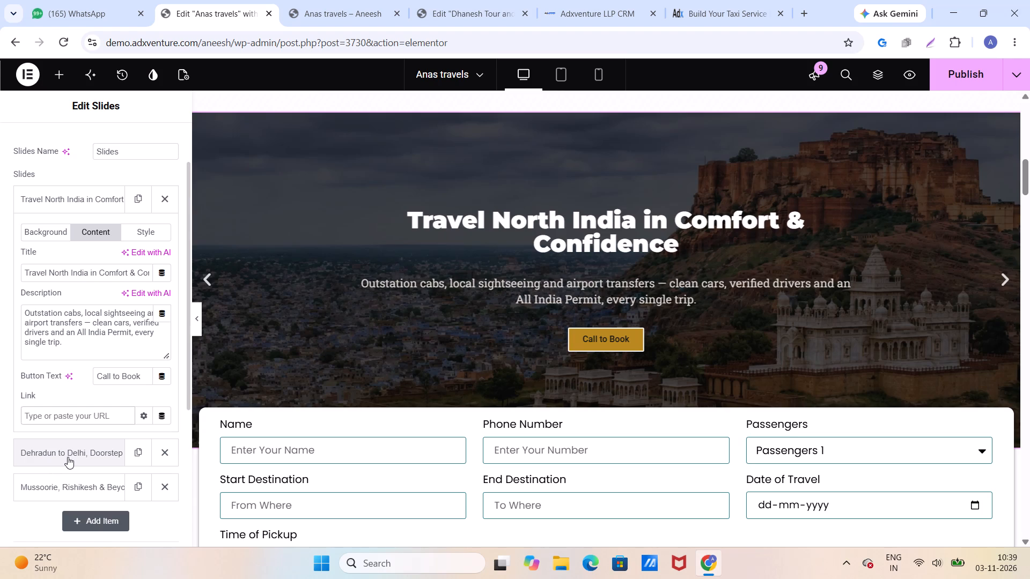
# Check the first slide's button text and the "Dehradun to Delhi, Doorstep to Doorstep" slide's button text and link.
pyautogui.moveTo(143, 377); pyautogui.dragTo(91, 383)
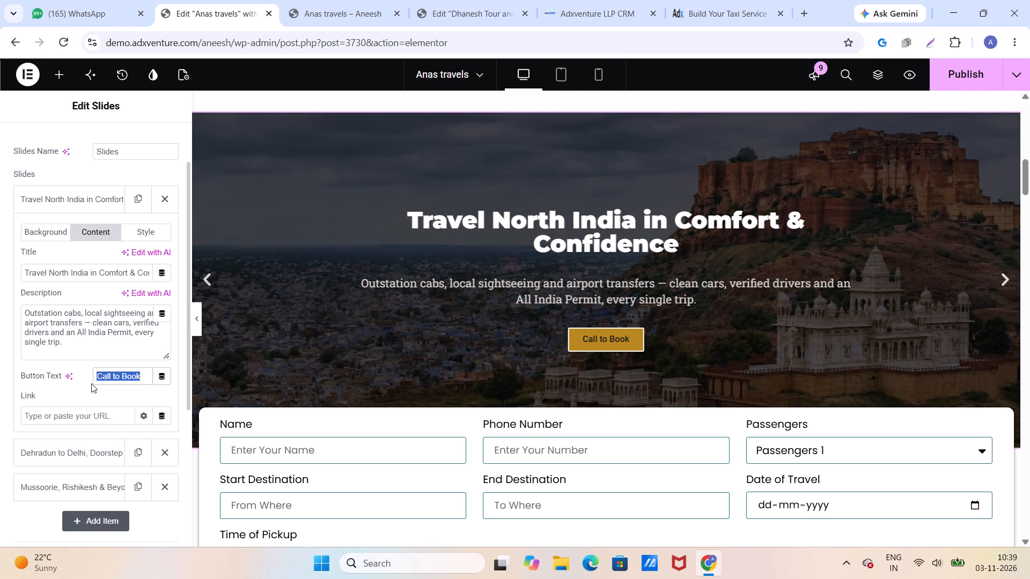
pyautogui.moveTo(91, 383); pyautogui.dragTo(139, 386)
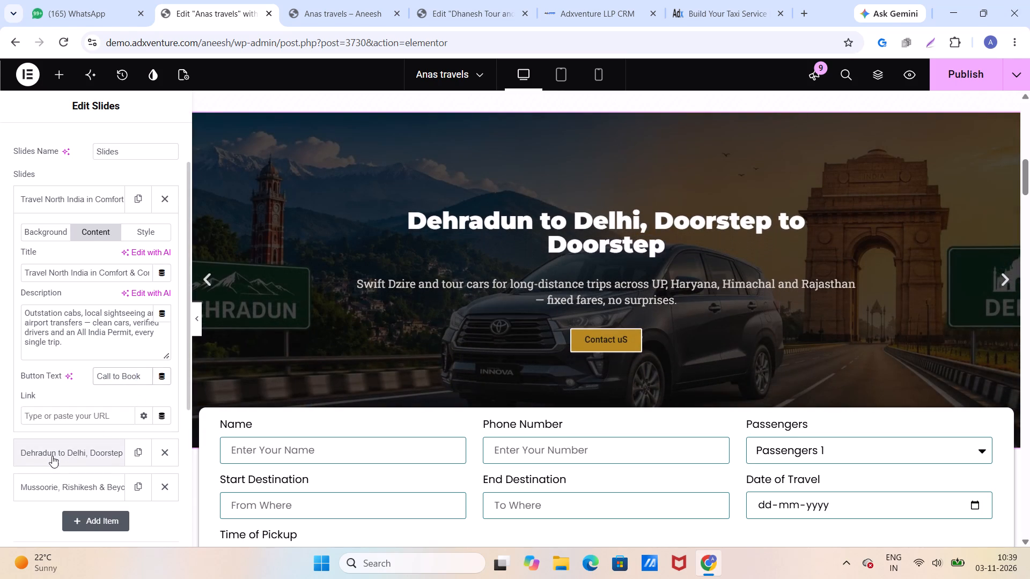
pyautogui.click(52, 453)
pyautogui.scroll(-1, 71, 427)
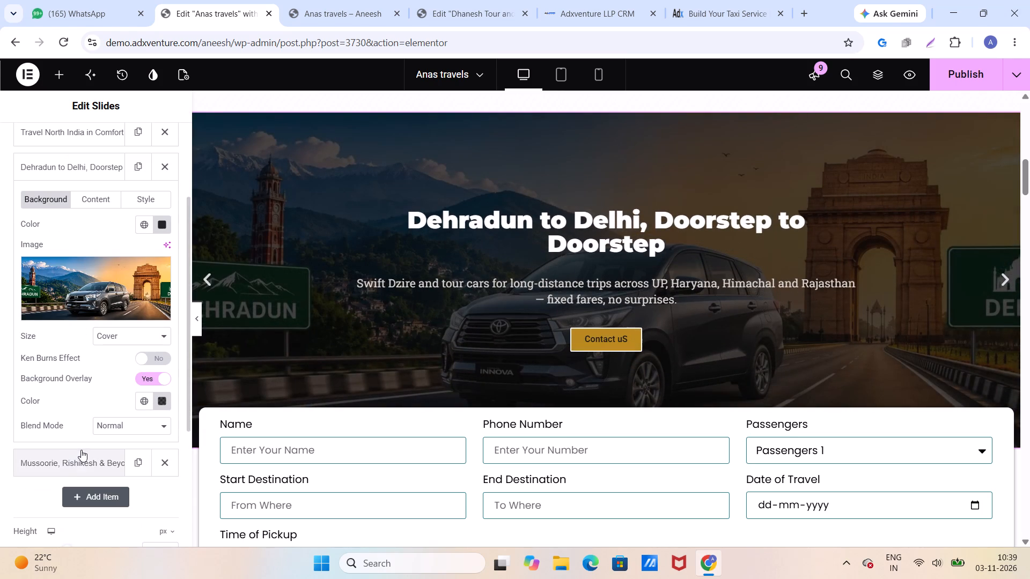
pyautogui.scroll(3, 78, 384)
pyautogui.click(93, 333)
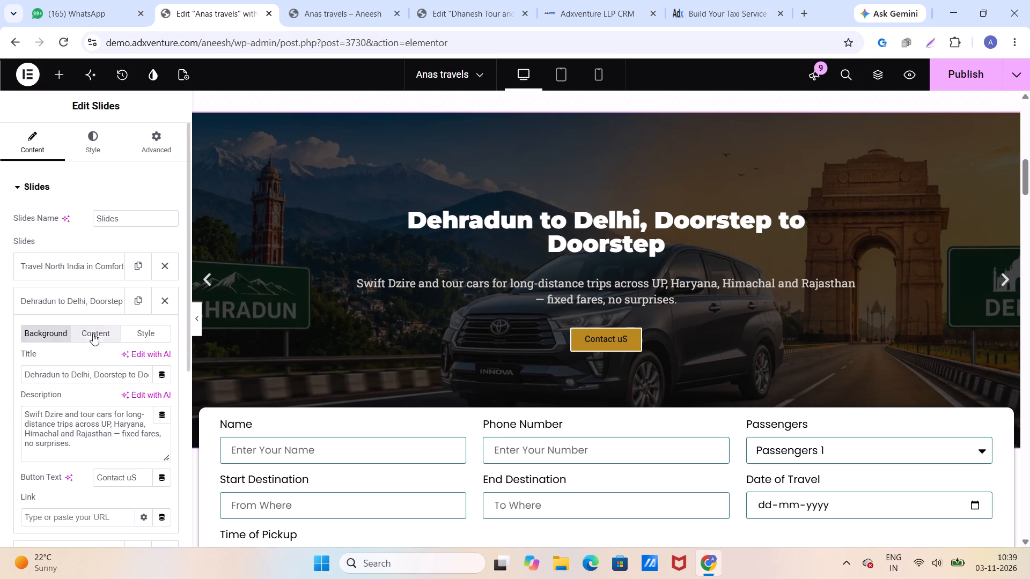
pyautogui.scroll(-2, 84, 383)
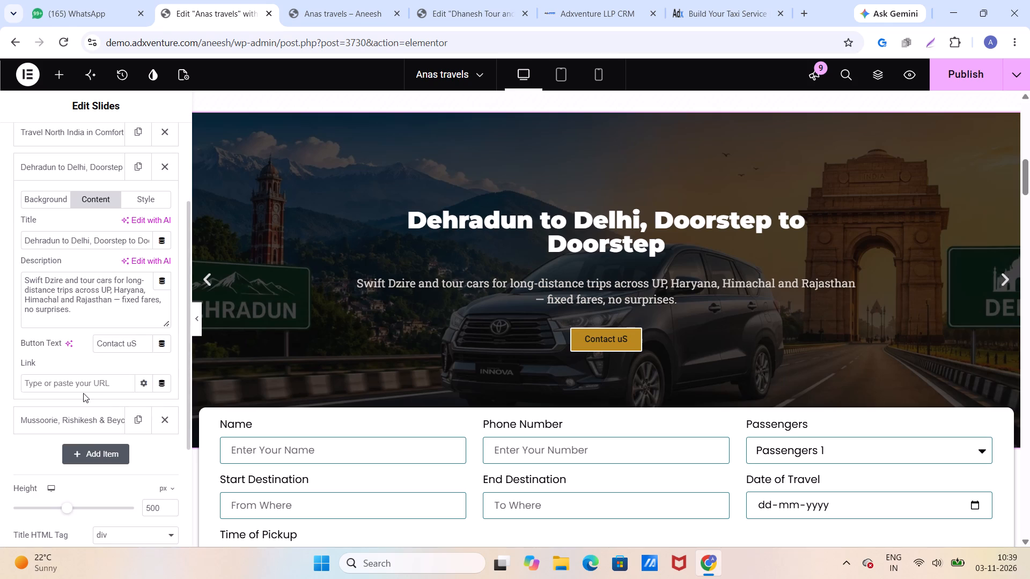
# Remove the phone link from the Call to Book button on the "Mussoorie, Rishikesh & Beyond" slide.
pyautogui.click(69, 415)
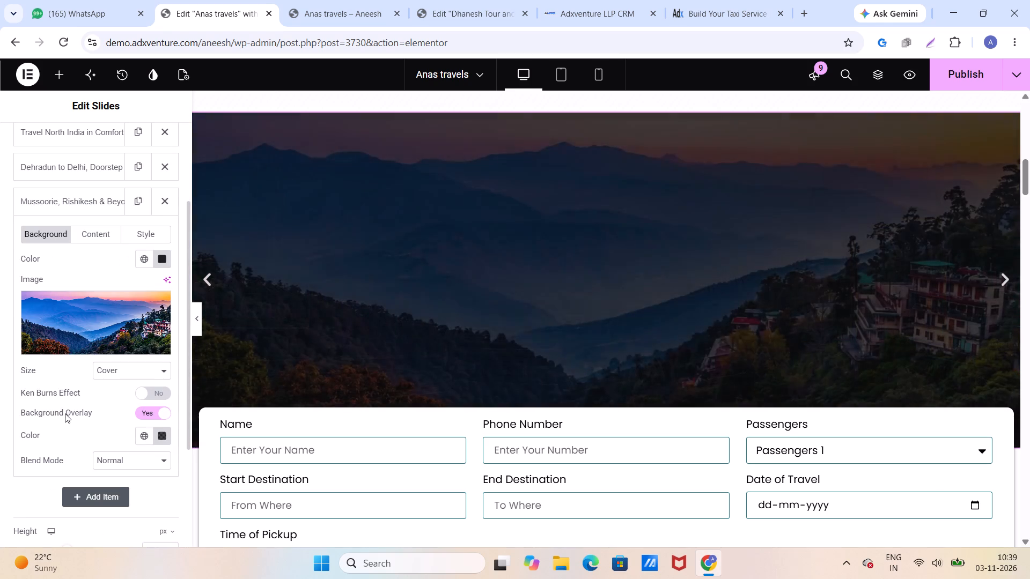
pyautogui.click(90, 232)
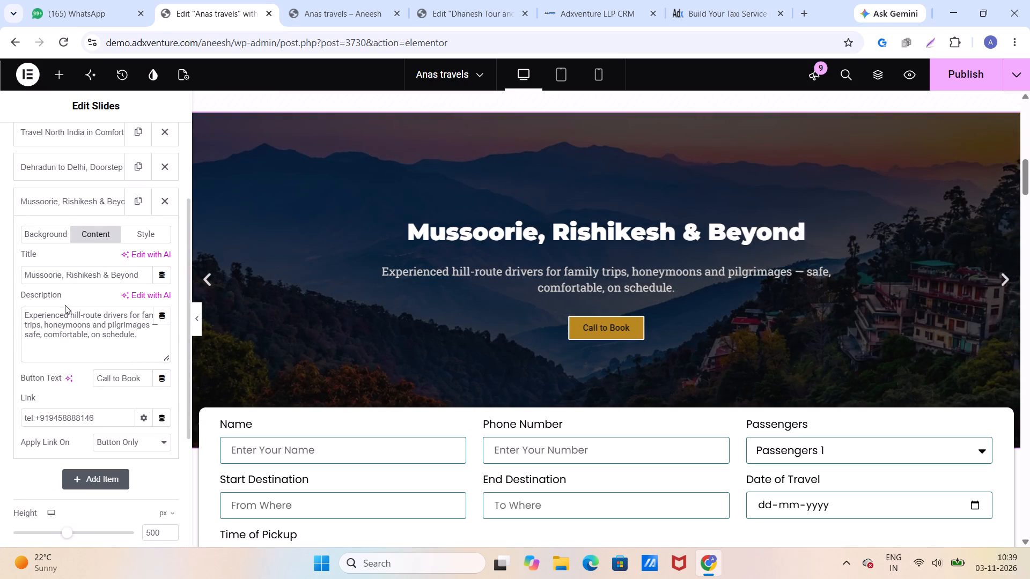
pyautogui.moveTo(101, 414); pyautogui.dragTo(0, 430)
pyautogui.press('BackSpace')
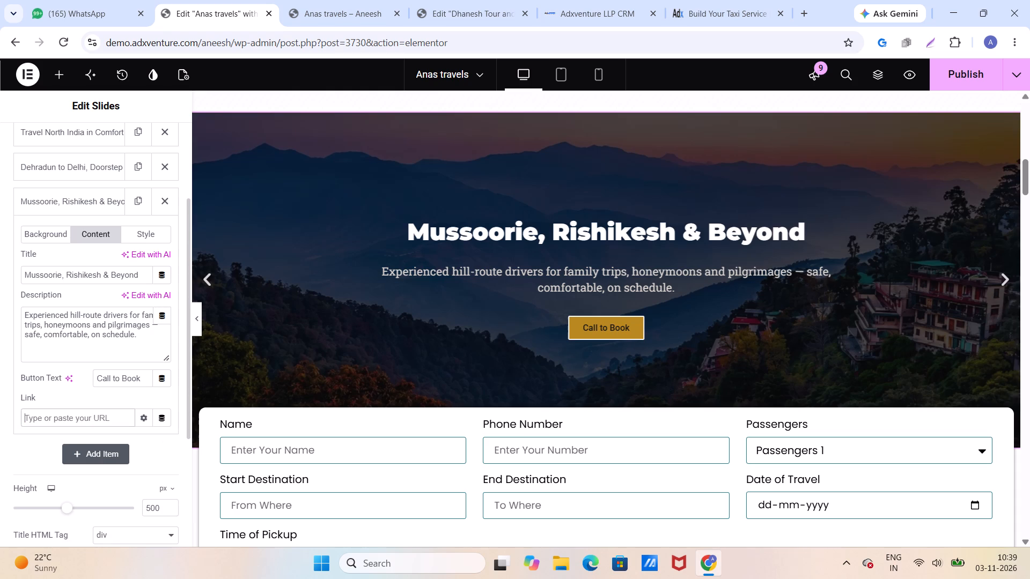
# Publish the Anas travels page with the updated hero slider links.
pyautogui.click(951, 73)
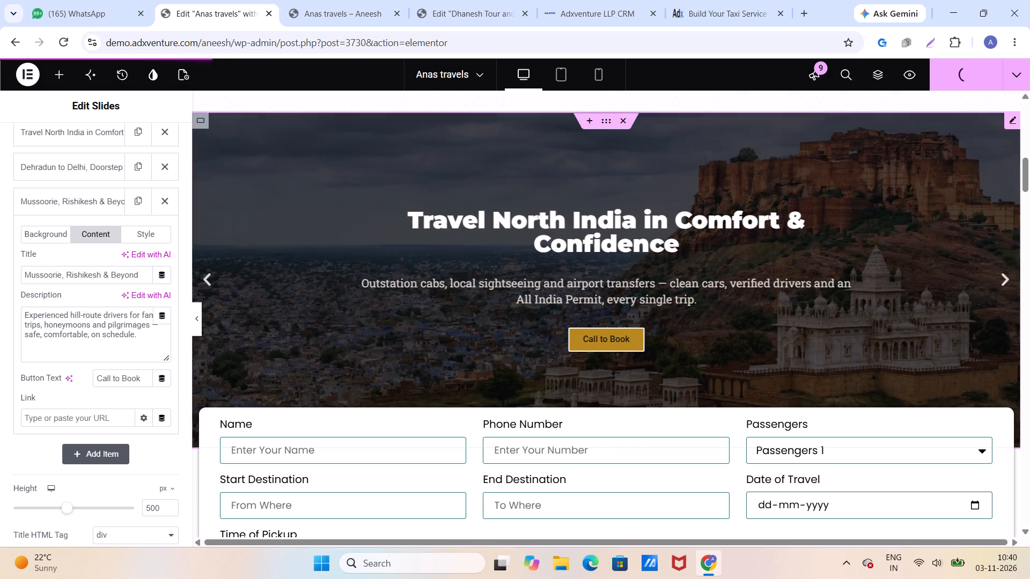
# Review the header, hero slider and first slide's button link in the mobile portrait layout, and return to the desktop layout.
pyautogui.click(598, 72)
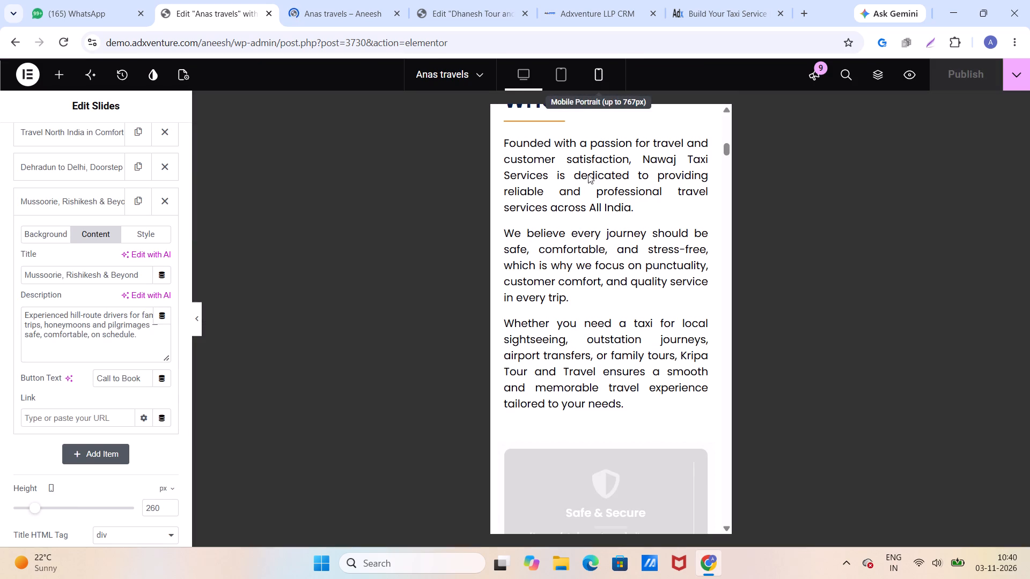
pyautogui.scroll(6, 583, 184)
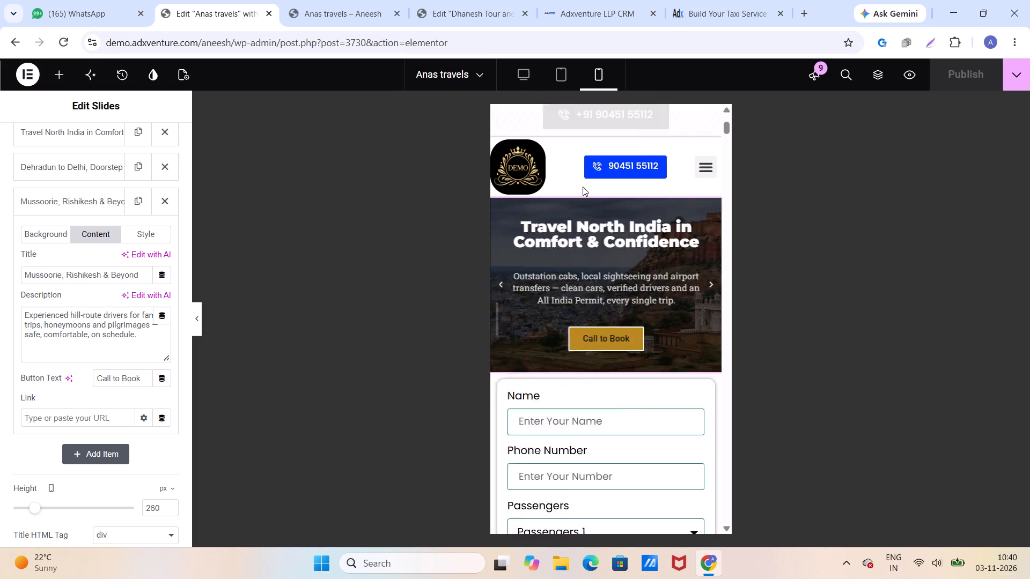
pyautogui.scroll(1, 583, 187)
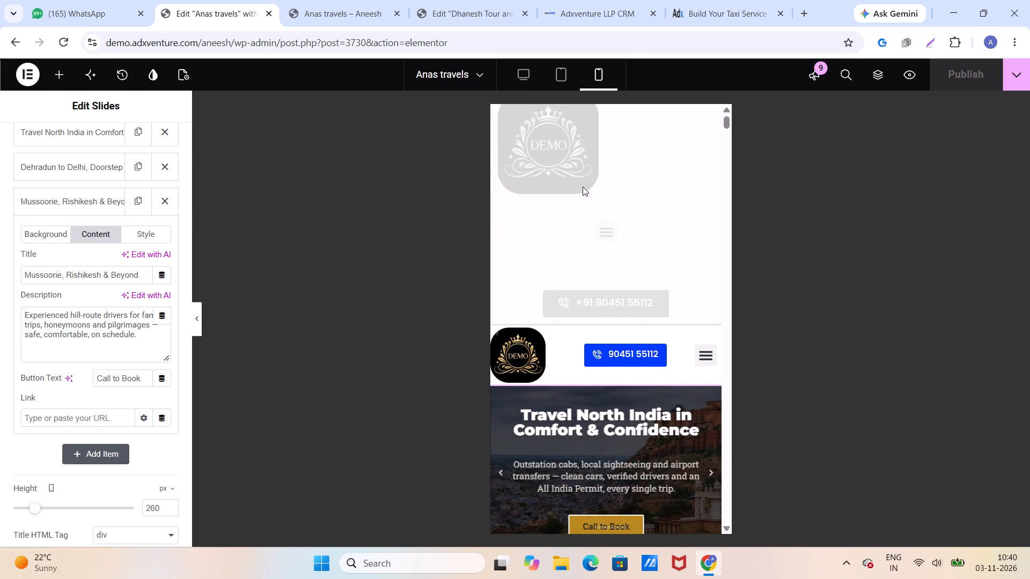
pyautogui.scroll(8, 583, 187)
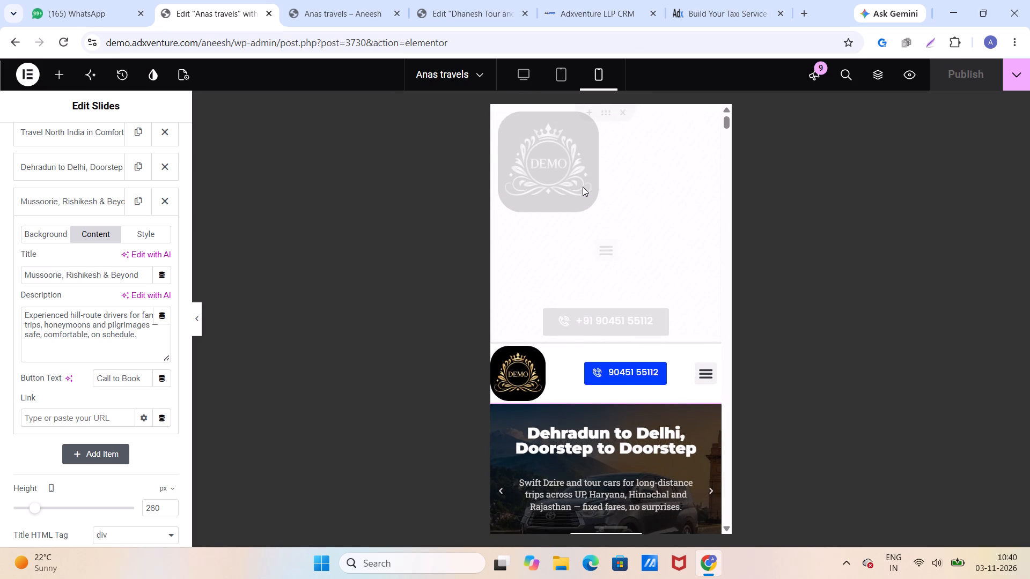
pyautogui.scroll(-4, 583, 188)
pyautogui.click(614, 277)
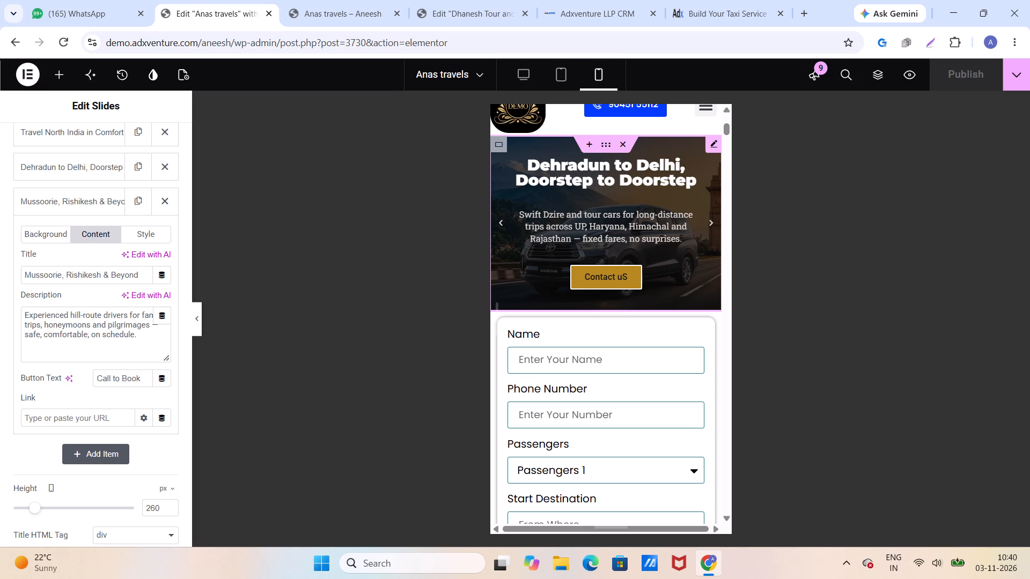
pyautogui.click(712, 148)
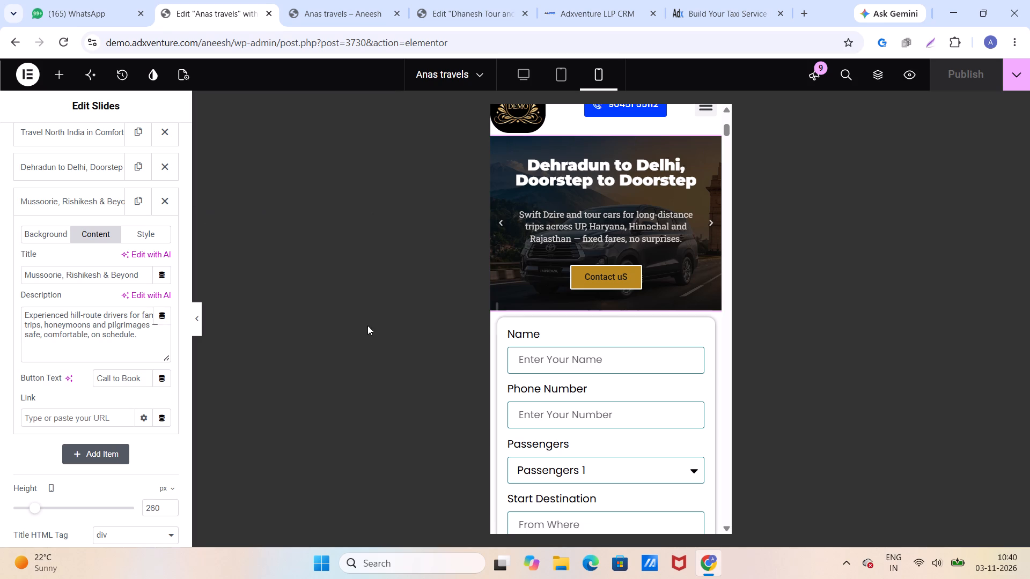
pyautogui.click(562, 390)
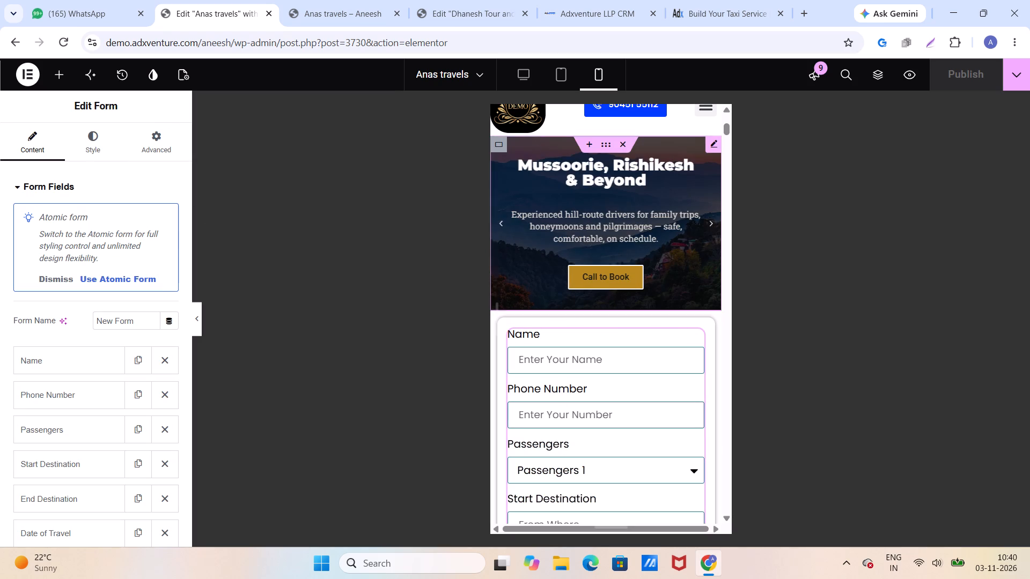
pyautogui.click(717, 148)
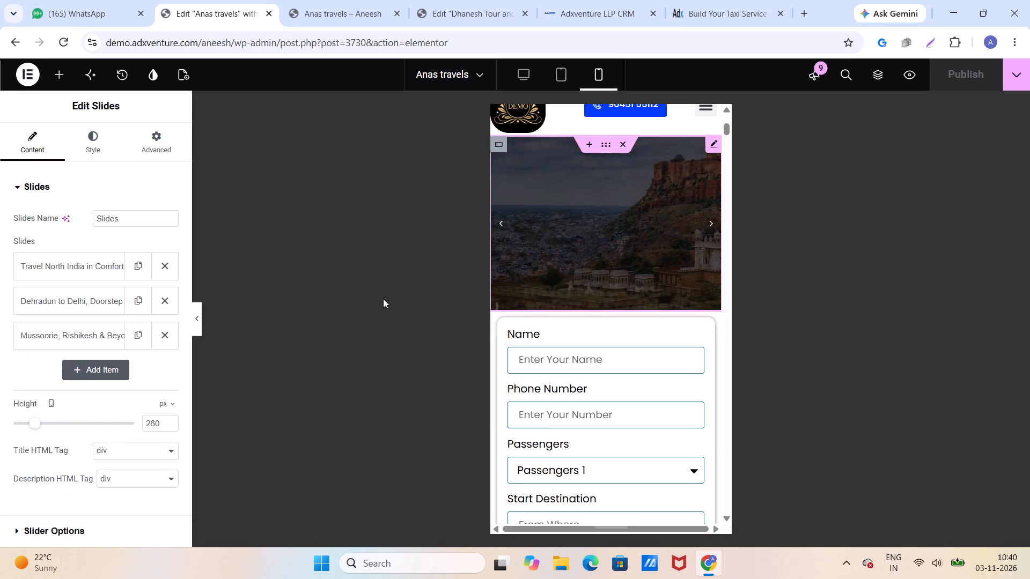
pyautogui.click(101, 261)
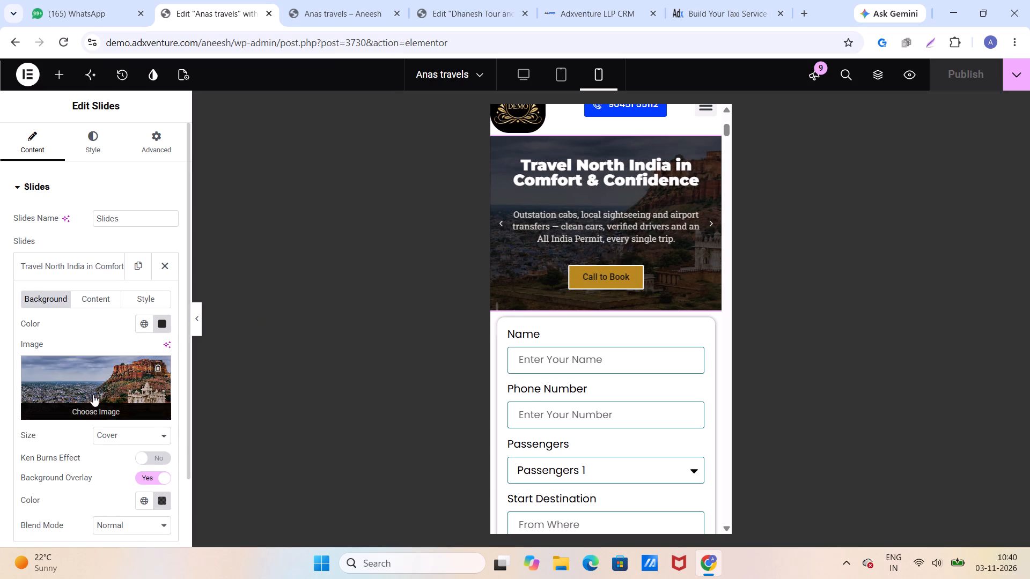
pyautogui.click(86, 298)
pyautogui.scroll(-4, 93, 355)
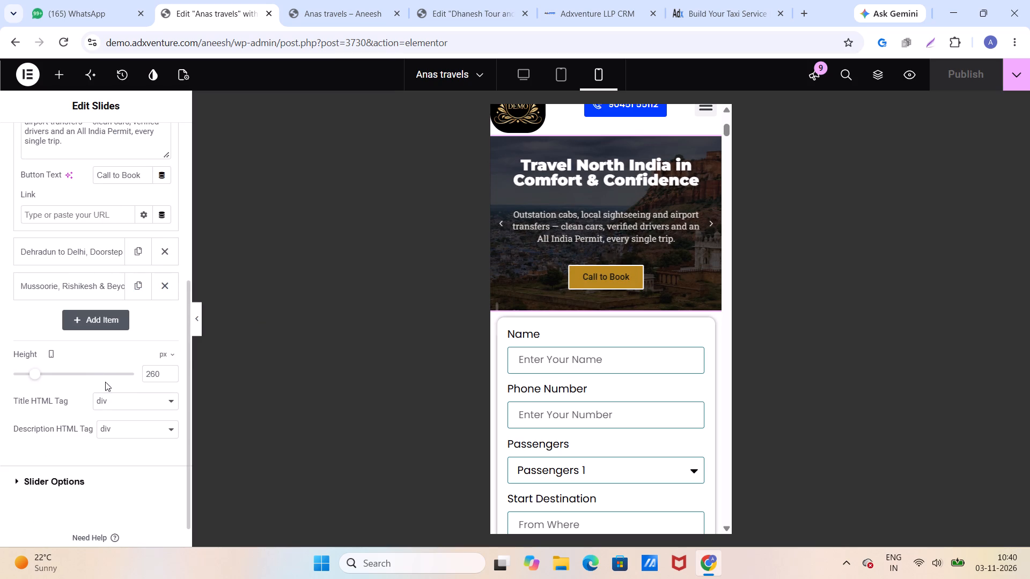
pyautogui.click(528, 70)
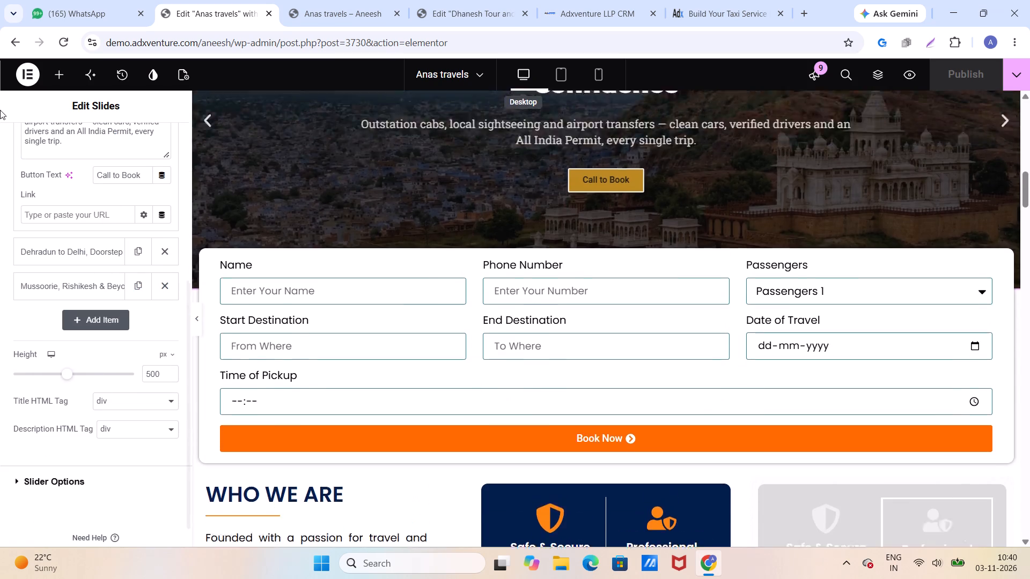
# Bring up the options for leaving the Elementor editor for WordPress.
pyautogui.click(24, 77)
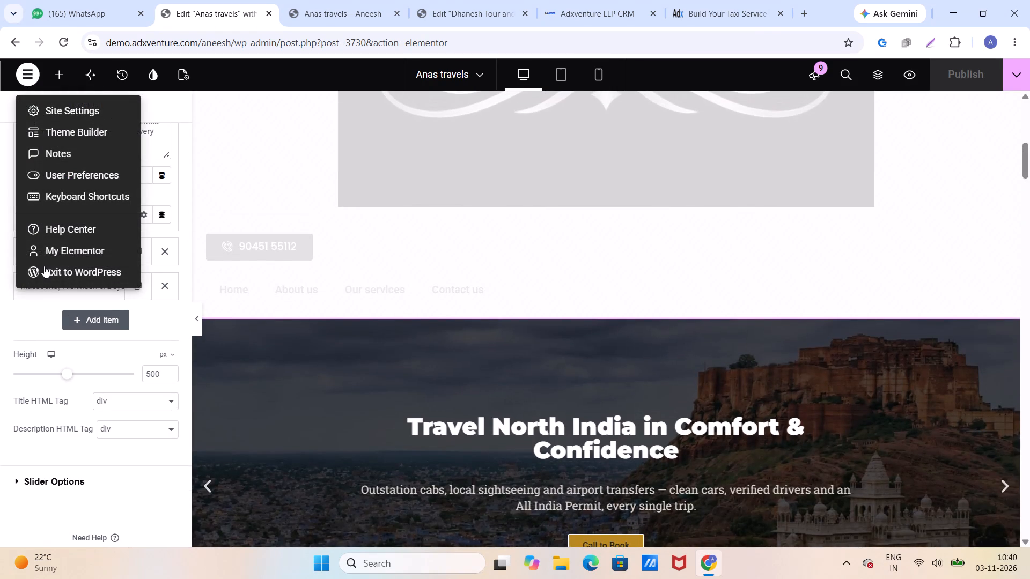
# Exit the Elementor editor to the WordPress edit screen of the Anas travels page.
pyautogui.click(44, 266)
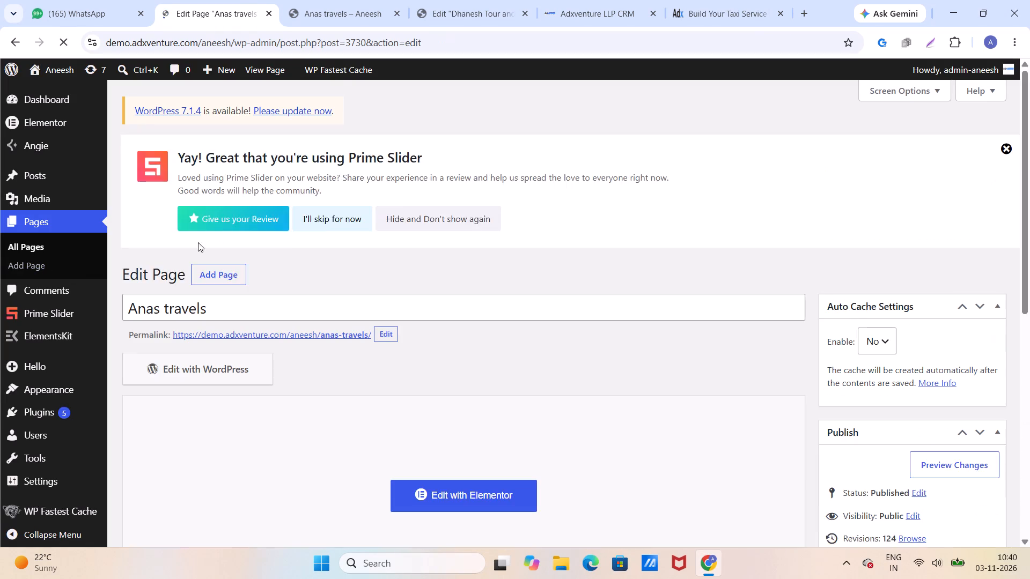
# Replace the page title with "Nawaj Taxi Services".
pyautogui.moveTo(218, 306); pyautogui.dragTo(40, 324)
pyautogui.click(270, 315)
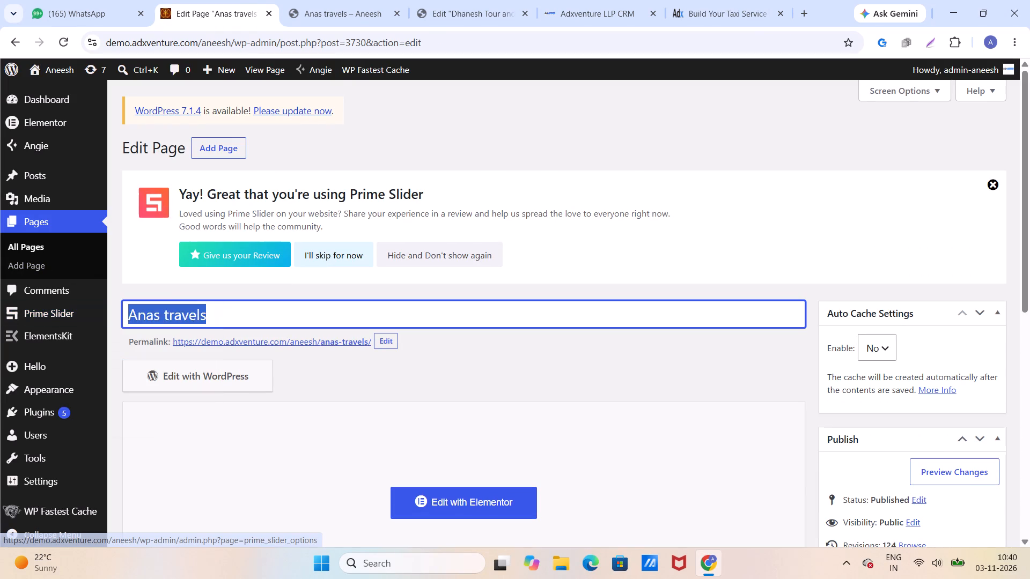
pyautogui.moveTo(224, 314); pyautogui.dragTo(80, 318)
pyautogui.click(245, 311)
pyautogui.moveTo(209, 311); pyautogui.dragTo(176, 313)
pyautogui.press('BackSpace')
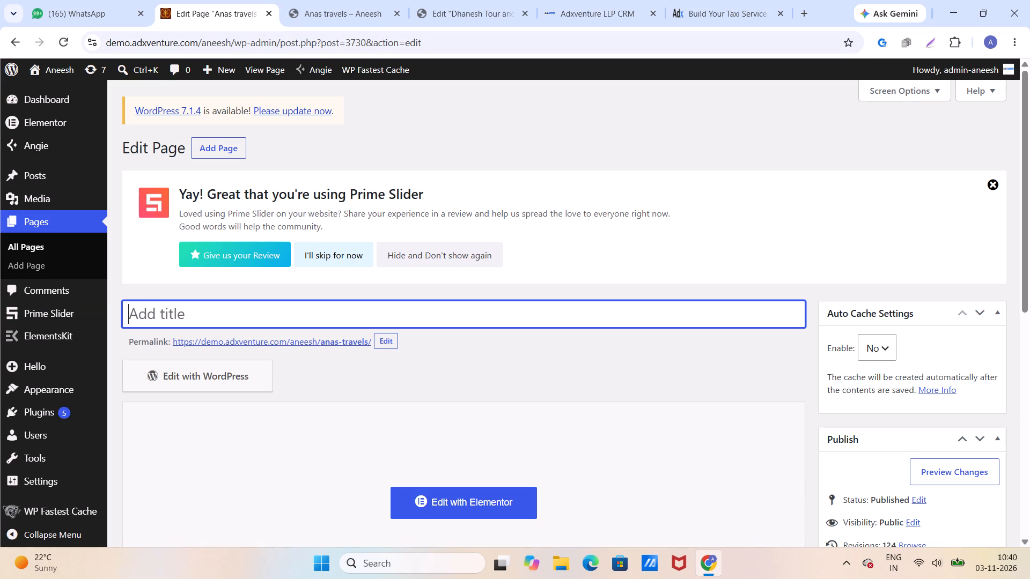
pyautogui.hotkey('ctrl', 'v')
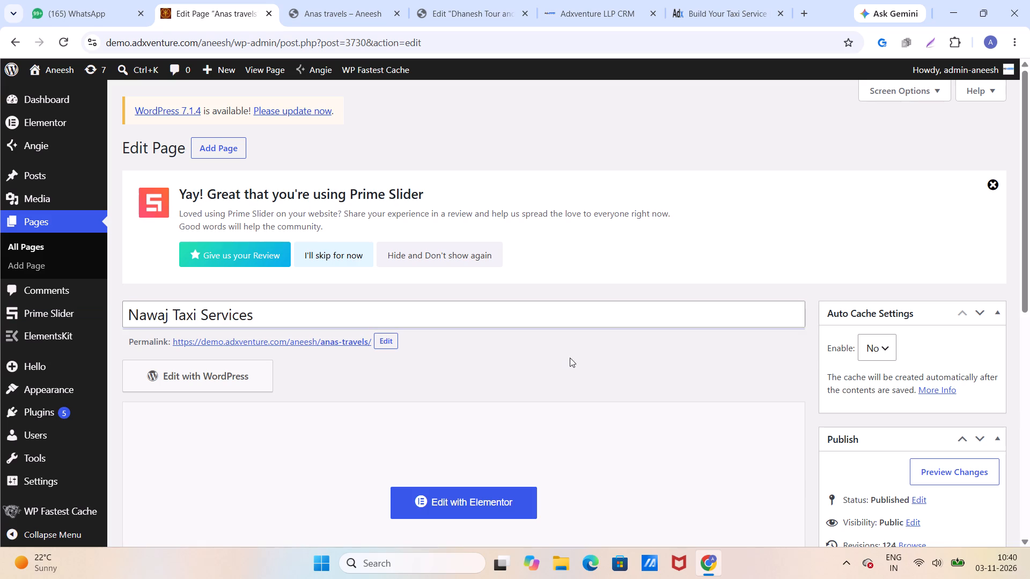
# Change the page's permalink slug to nawaj-taxi-services, using the name "Nawaj Taxi Services".
pyautogui.click(384, 345)
pyautogui.moveTo(388, 346); pyautogui.dragTo(335, 351)
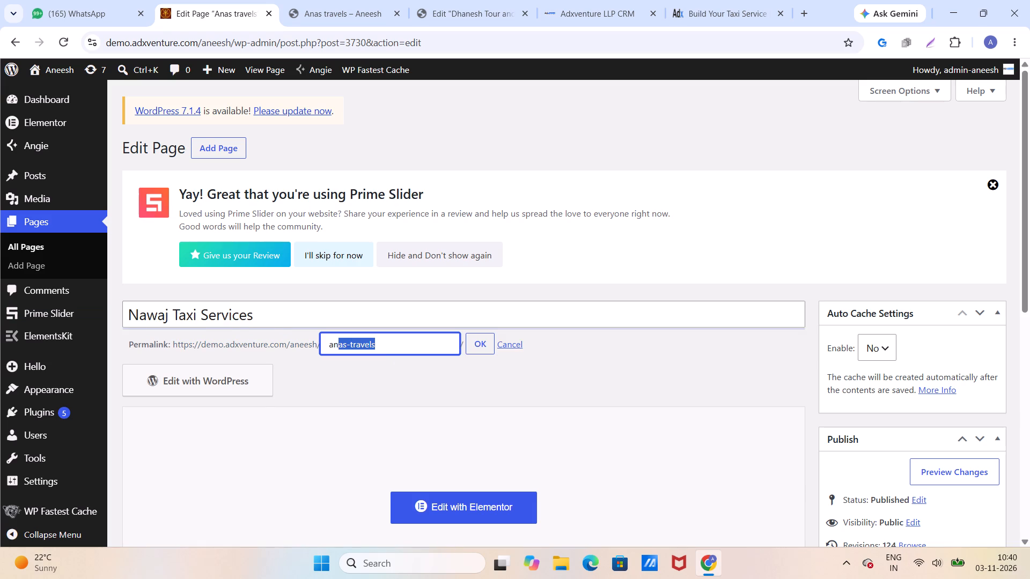
pyautogui.moveTo(335, 351); pyautogui.dragTo(325, 351)
pyautogui.hotkey('ctrl', 'v')
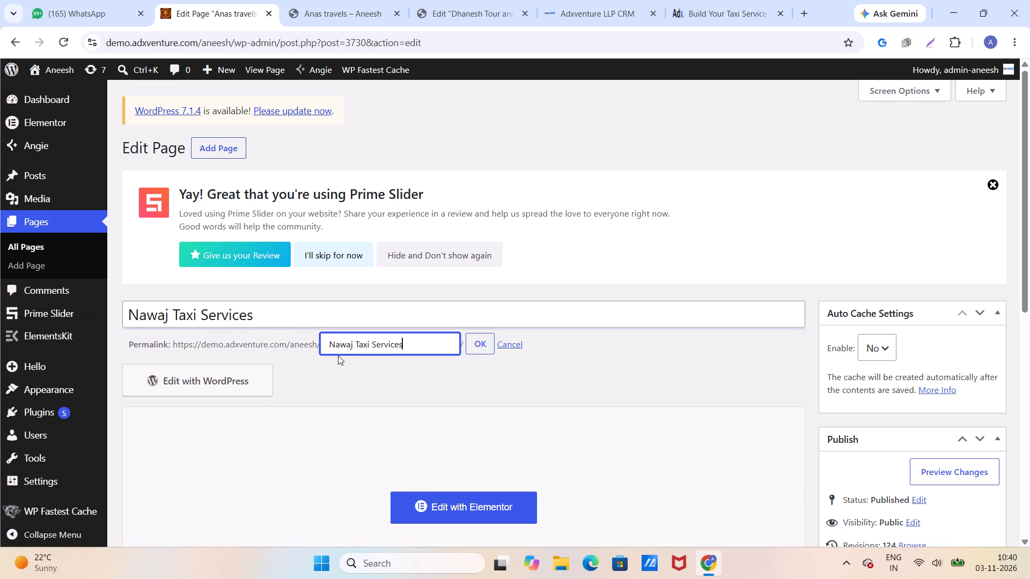
pyautogui.click(485, 340)
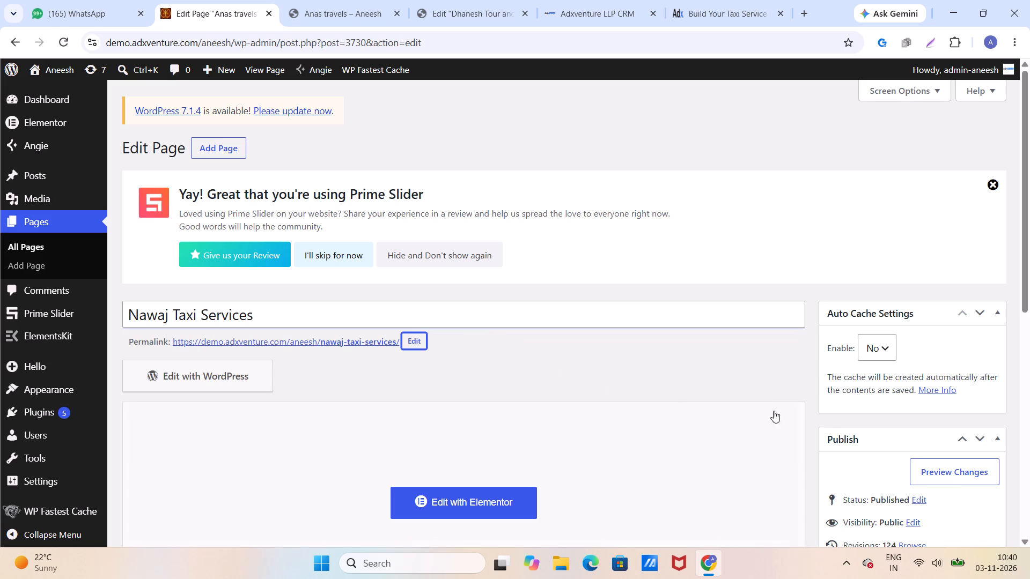
# Update the published page to save its new title and permalink.
pyautogui.scroll(-3, 903, 436)
pyautogui.click(954, 402)
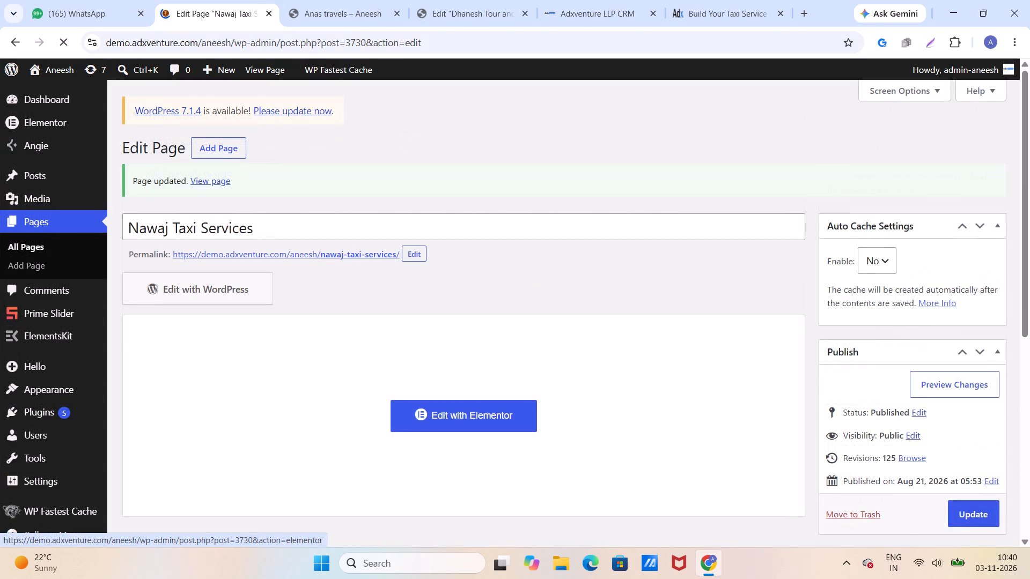
pyautogui.scroll(-4, 951, 496)
pyautogui.click(964, 373)
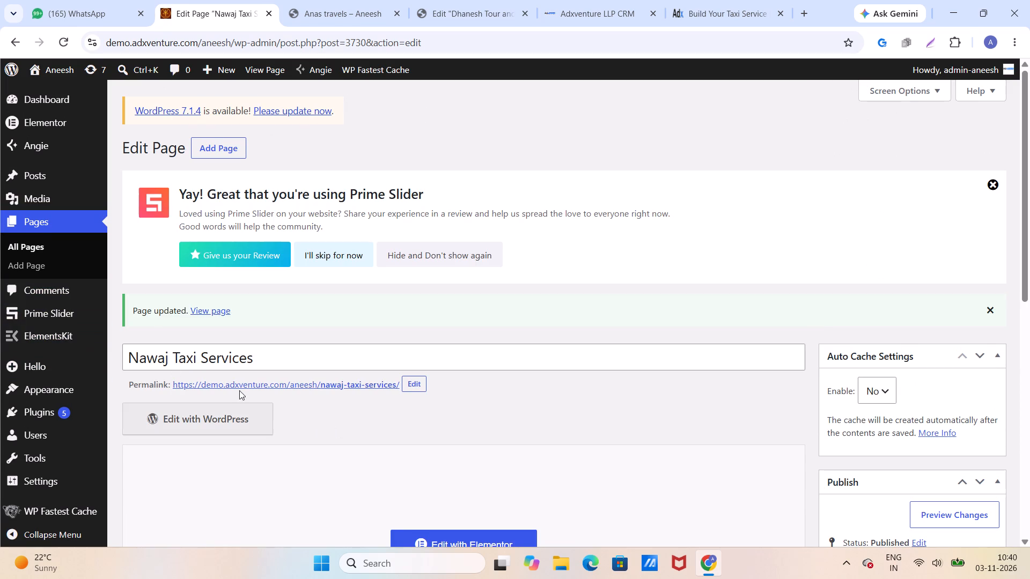
# Select the URL of the Nawaj Taxi Services page in its permalink line.
pyautogui.moveTo(170, 383); pyautogui.dragTo(387, 381)
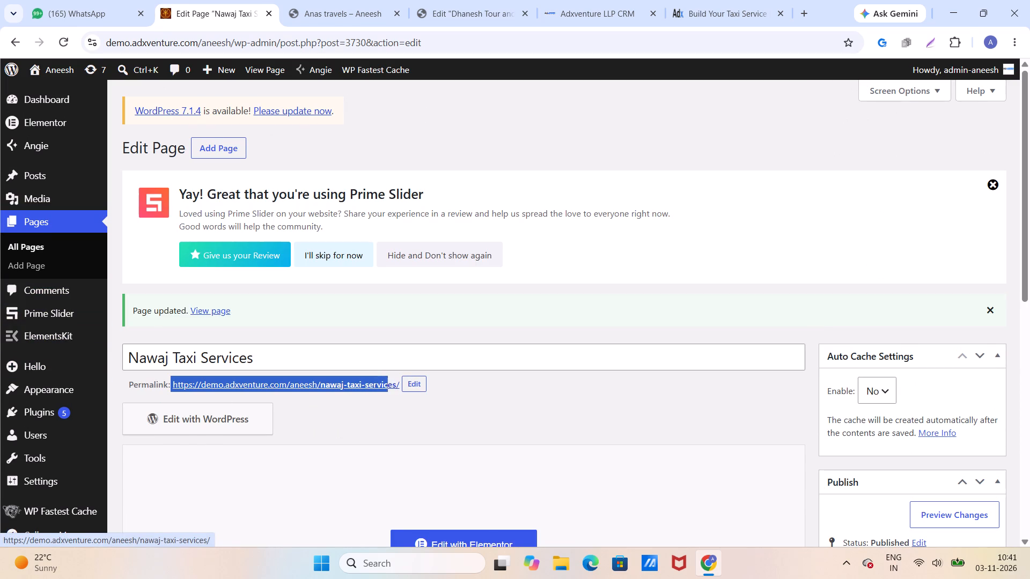
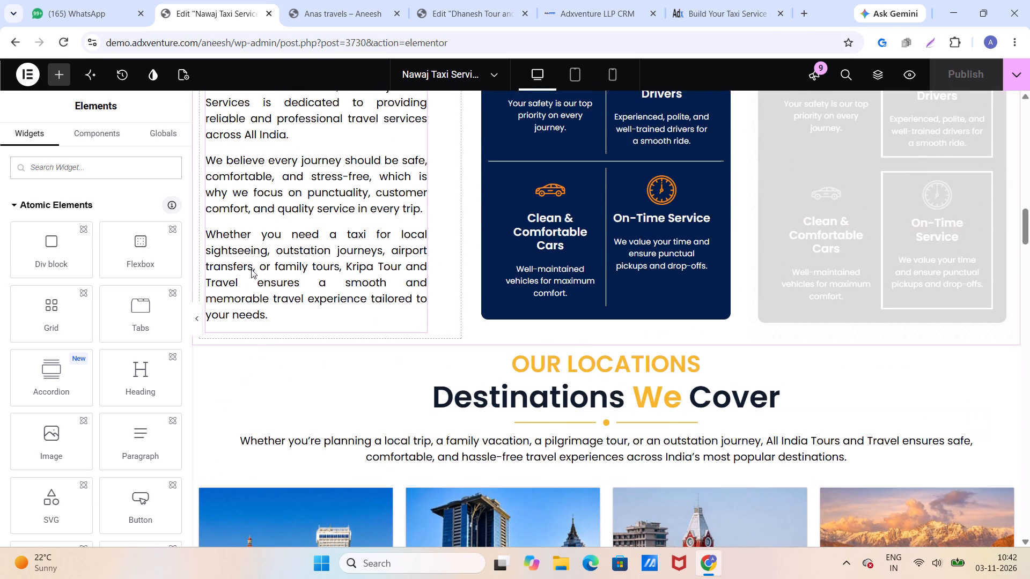
# Replace "Kripa Tour and Travel" with "Nawaj Taxi Services" in the last paragraph of the Who We Are text.
pyautogui.click(307, 287)
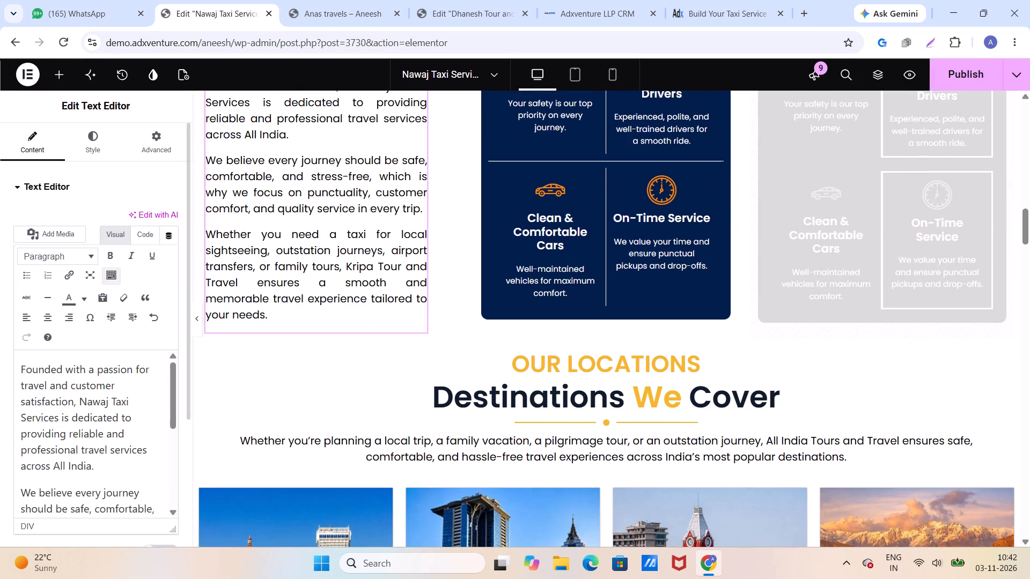
pyautogui.scroll(-9, 119, 458)
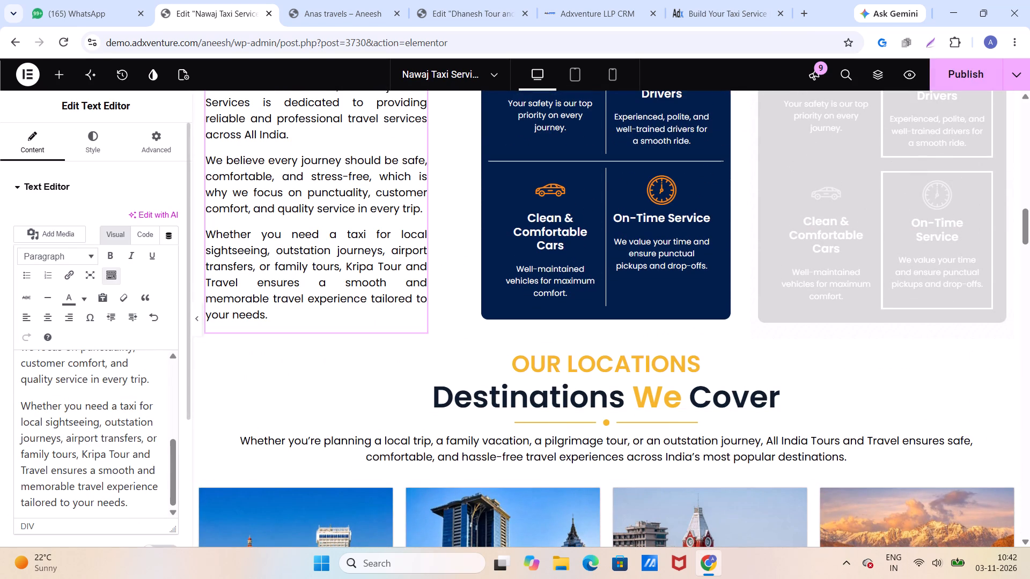
pyautogui.moveTo(50, 474); pyautogui.dragTo(82, 454)
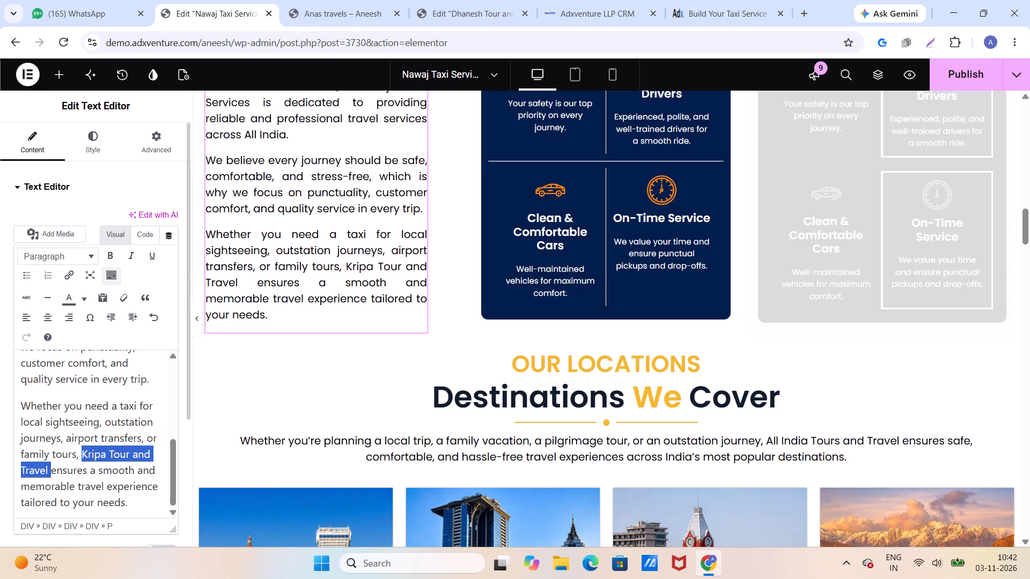
pyautogui.hotkey('ctrl', 'v')
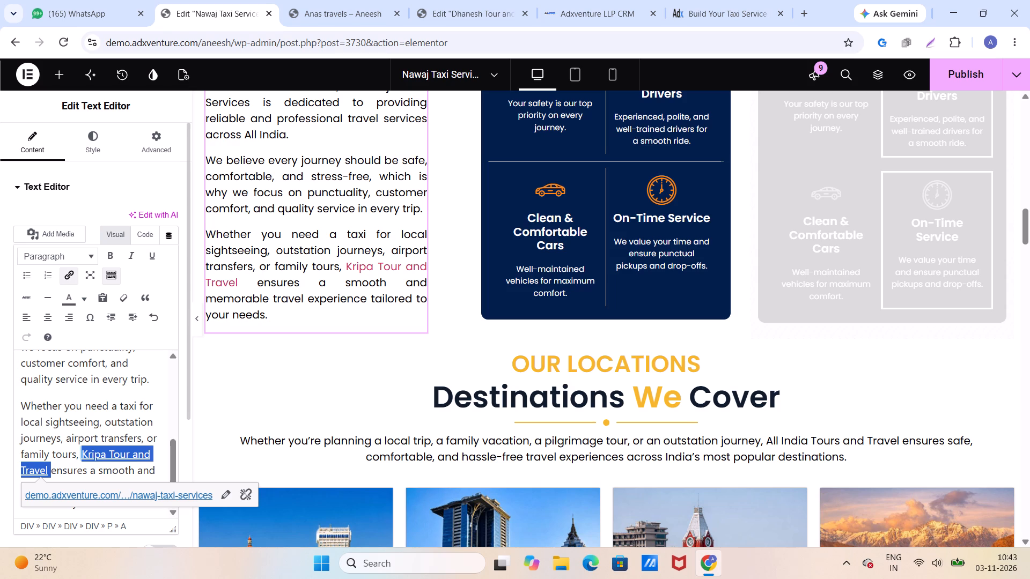
pyautogui.press('BackSpace')
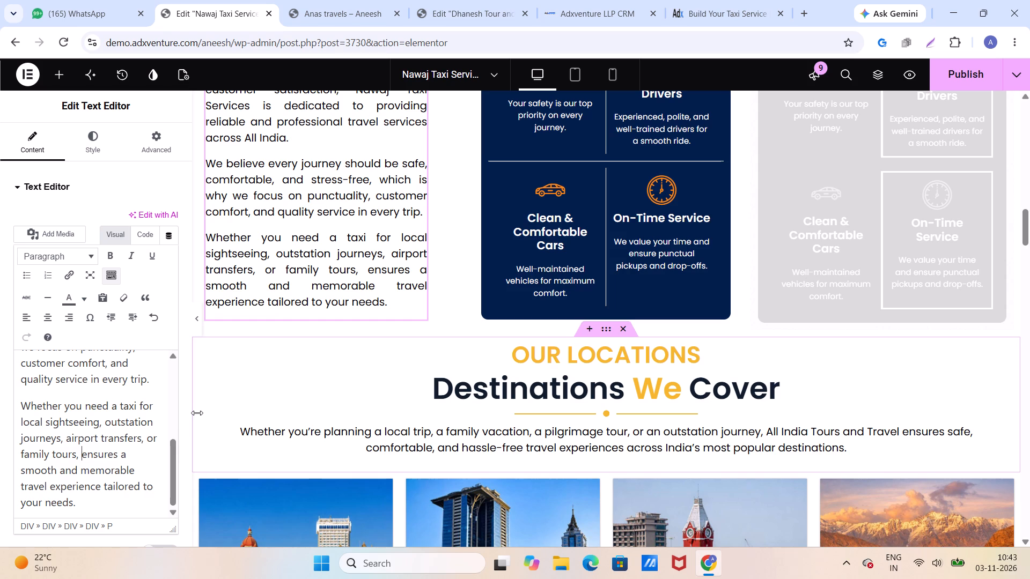
pyautogui.write('Nawaj Taxi Servic')
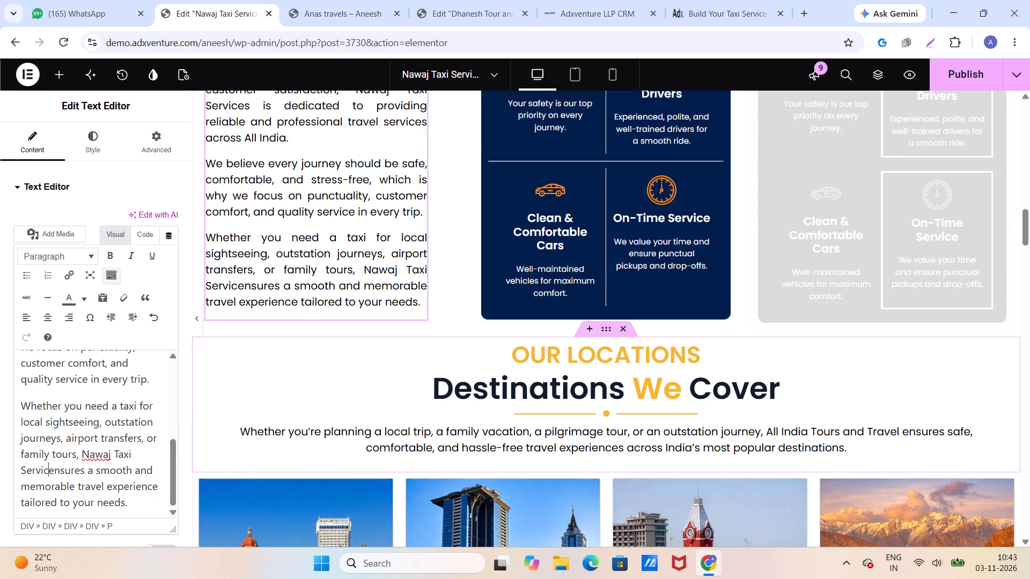
pyautogui.scroll(3, 305, 307)
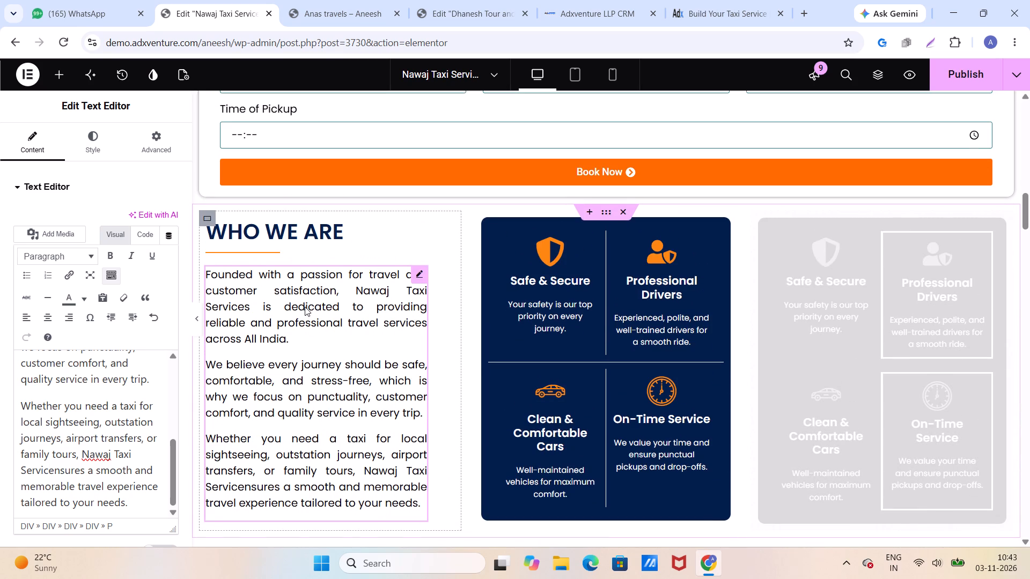
pyautogui.write('es')
pyautogui.press('space')
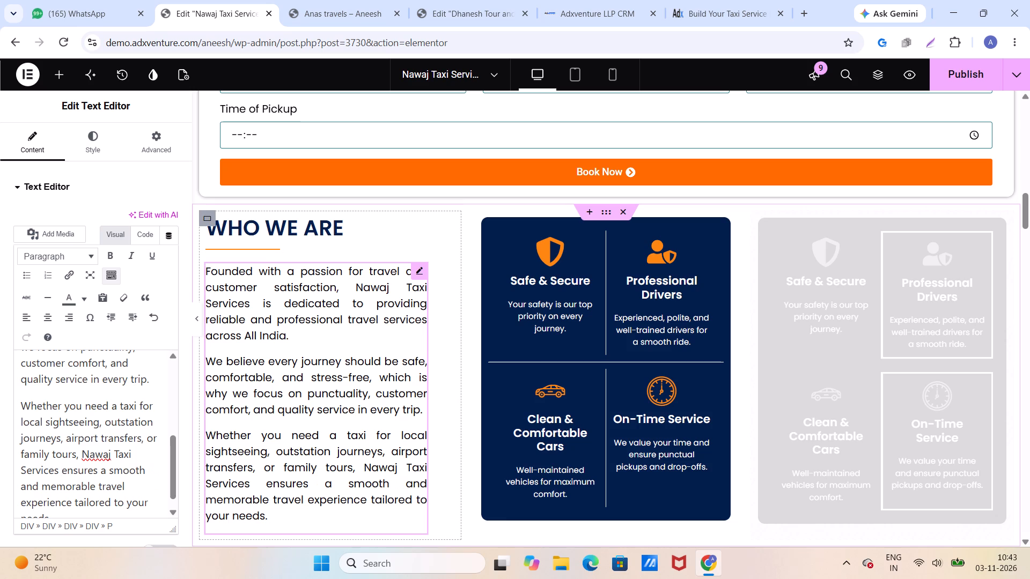
# Copy the company name "Nawaj Taxi Services" from the last Who We Are paragraph.
pyautogui.scroll(-2, 425, 329)
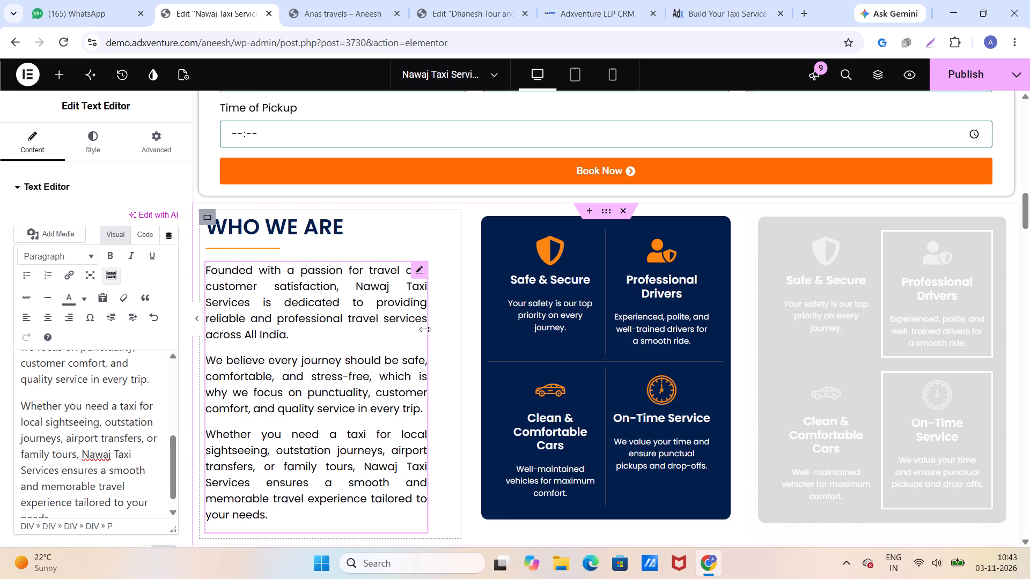
pyautogui.scroll(-13, 425, 329)
pyautogui.scroll(4, 425, 340)
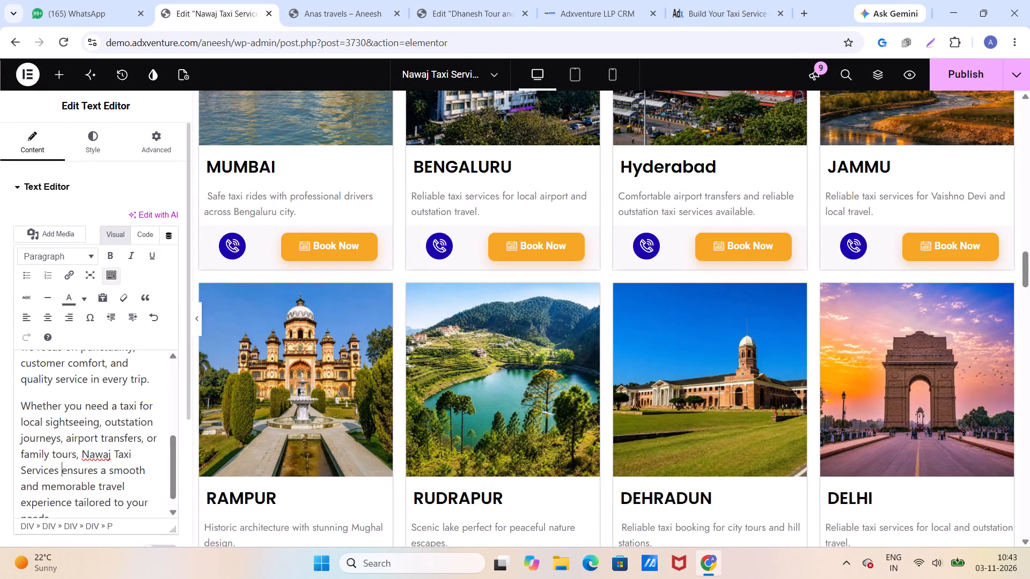
pyautogui.moveTo(60, 467); pyautogui.dragTo(83, 449)
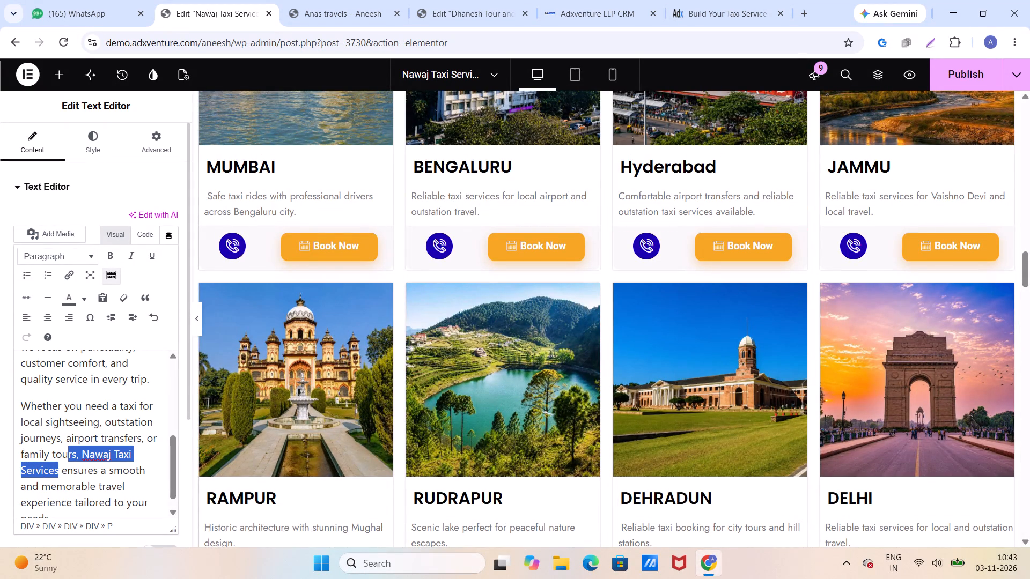
pyautogui.hotkey('ctrl', 'c')
# Look through the rest of the page and check the company name in the footer's copyright text.
pyautogui.scroll(-11, 381, 410)
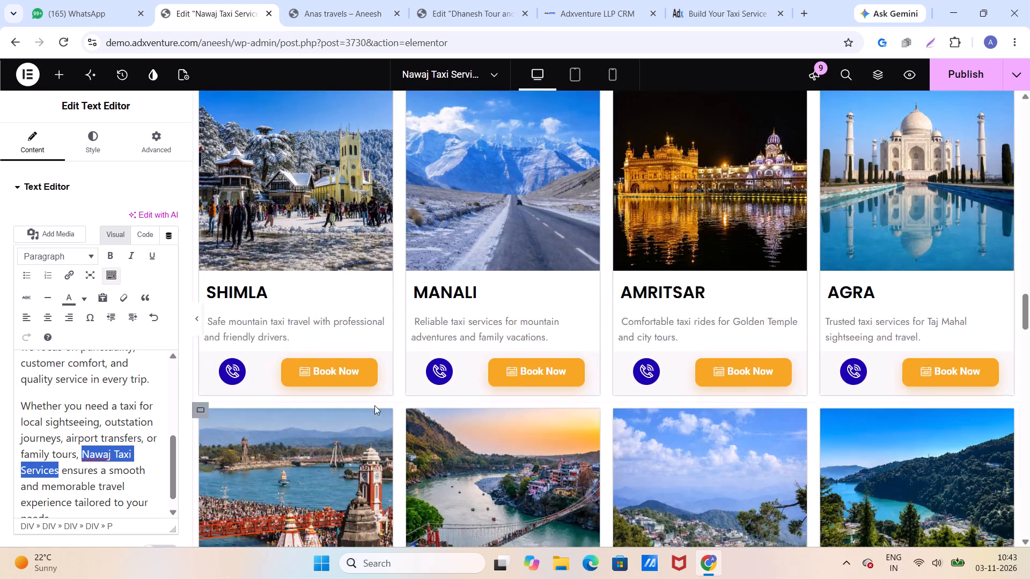
pyautogui.scroll(-20, 374, 405)
pyautogui.scroll(-6, 374, 405)
pyautogui.scroll(1, 368, 408)
pyautogui.scroll(-15, 368, 409)
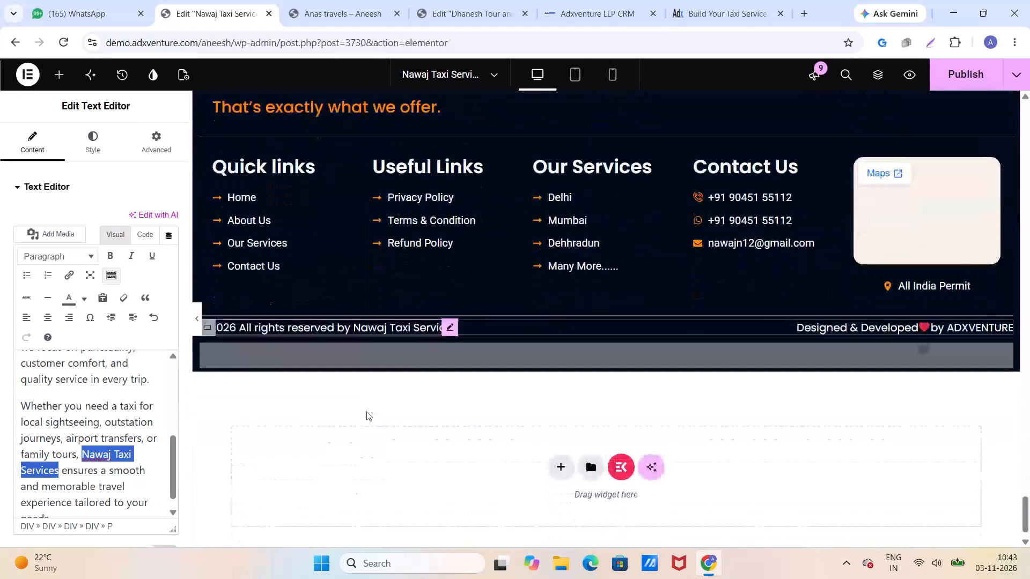
pyautogui.click(364, 293)
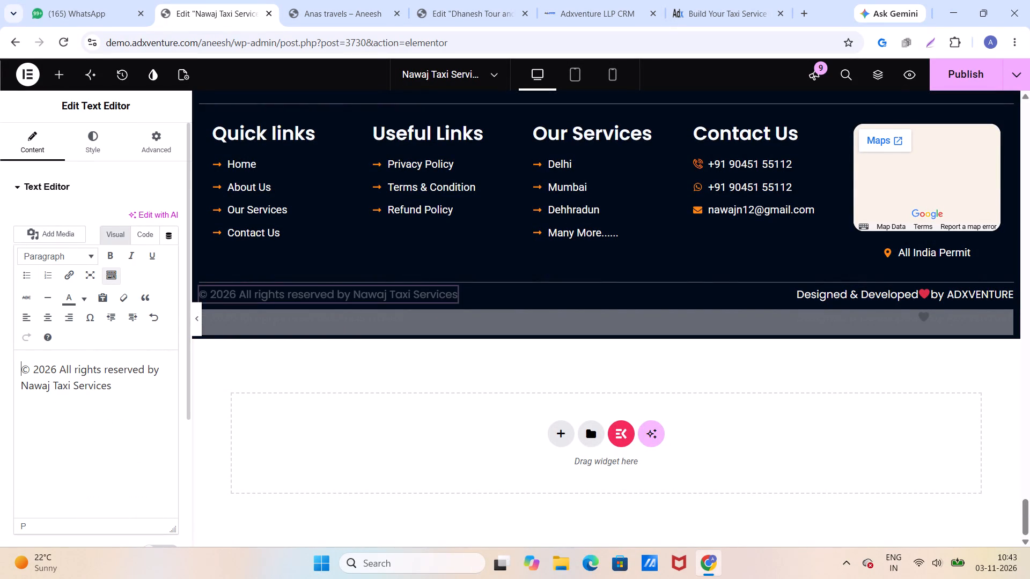
pyautogui.moveTo(114, 387); pyautogui.dragTo(23, 389)
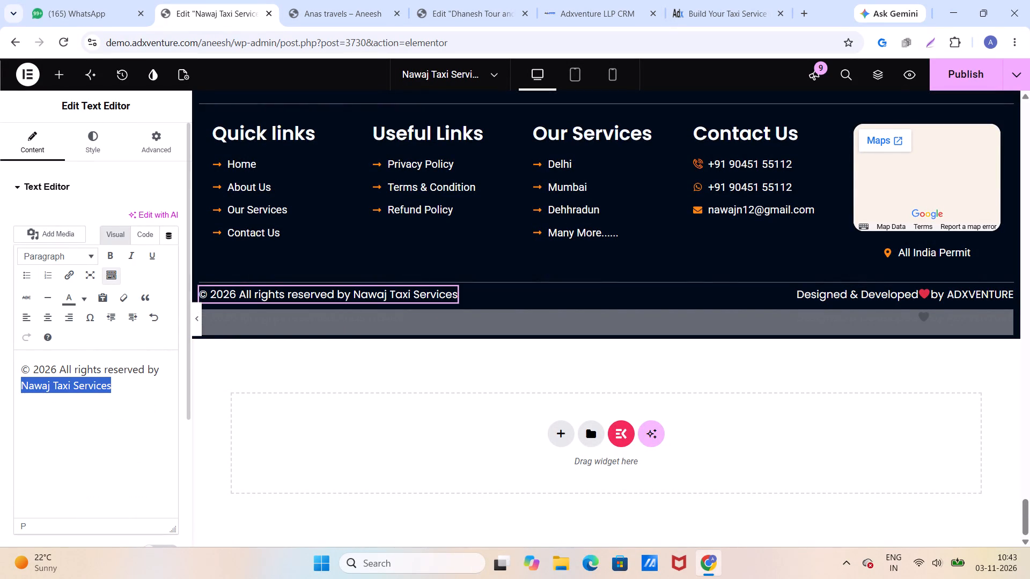
pyautogui.moveTo(23, 389); pyautogui.dragTo(113, 402)
# Publish the Nawaj Taxi Services page with the corrected Who We Are text.
pyautogui.click(944, 74)
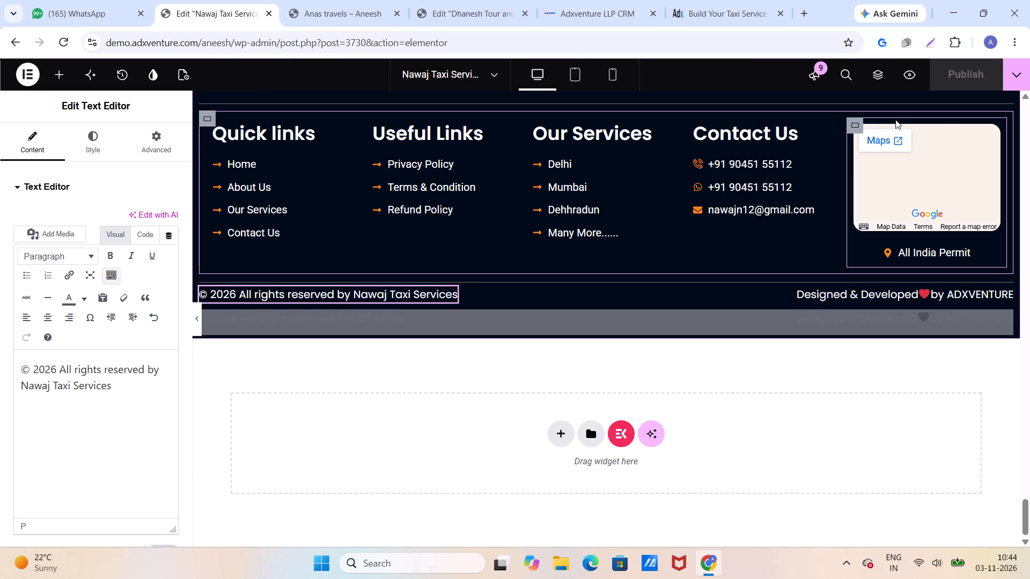
# In the mobile layout, replace "Anas Travels" with the copied name "Nawaj Taxi Services" in the footer's copyright text.
pyautogui.click(616, 77)
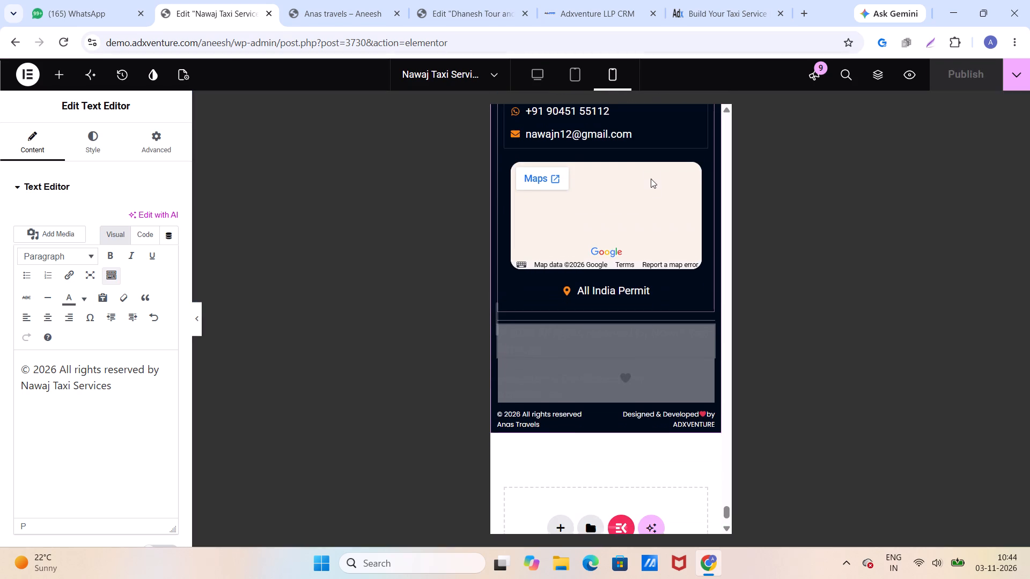
pyautogui.click(536, 411)
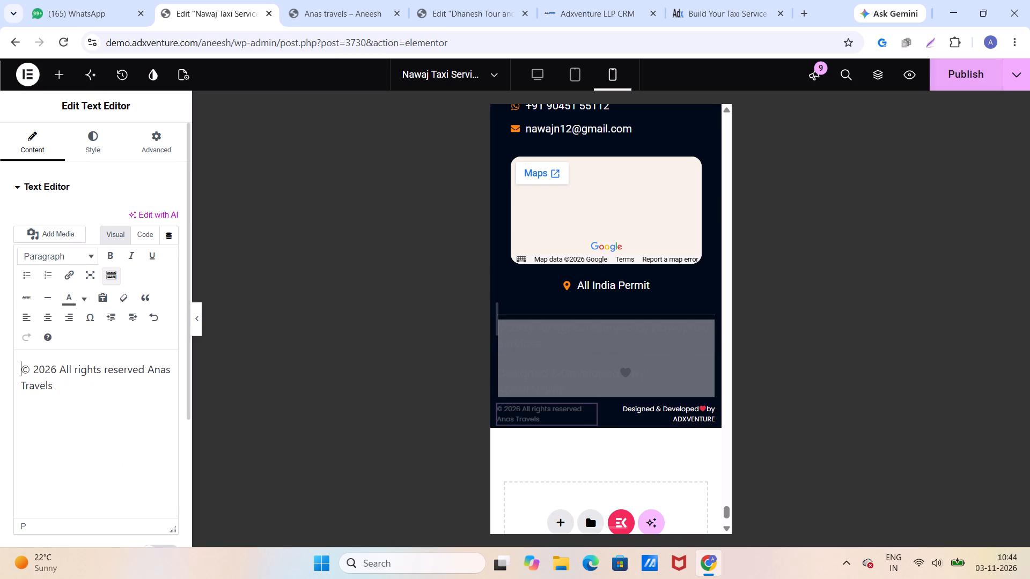
pyautogui.moveTo(83, 392); pyautogui.dragTo(147, 376)
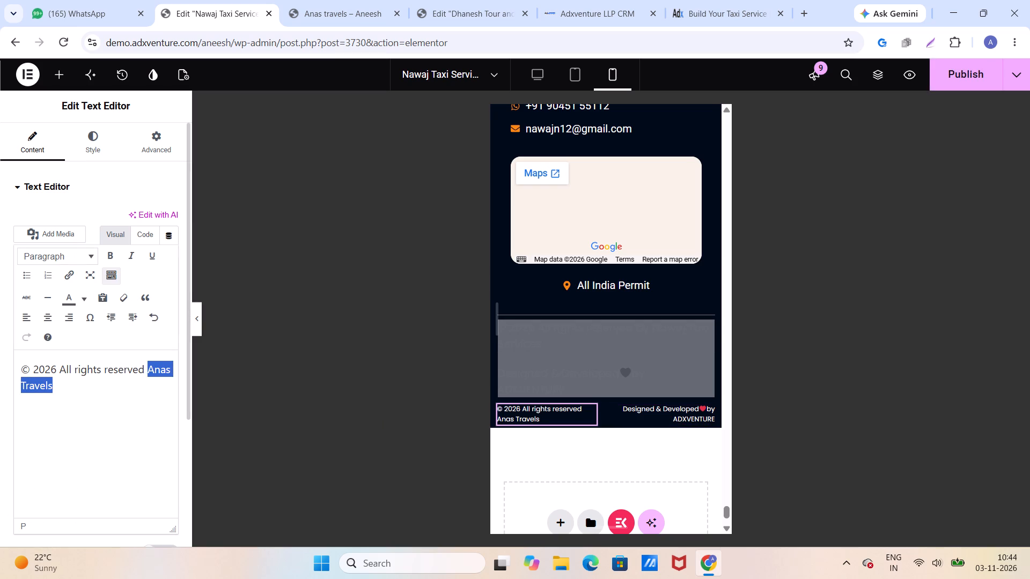
pyautogui.moveTo(147, 376); pyautogui.dragTo(152, 376)
pyautogui.press('BackSpace')
pyautogui.press('BackSpace')
pyautogui.hotkey('ctrl', 'v')
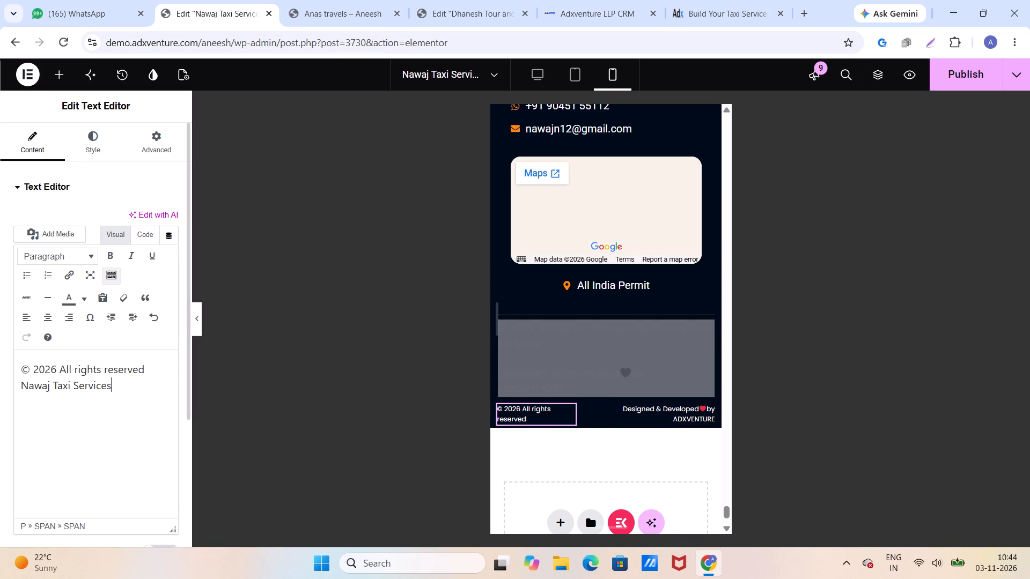